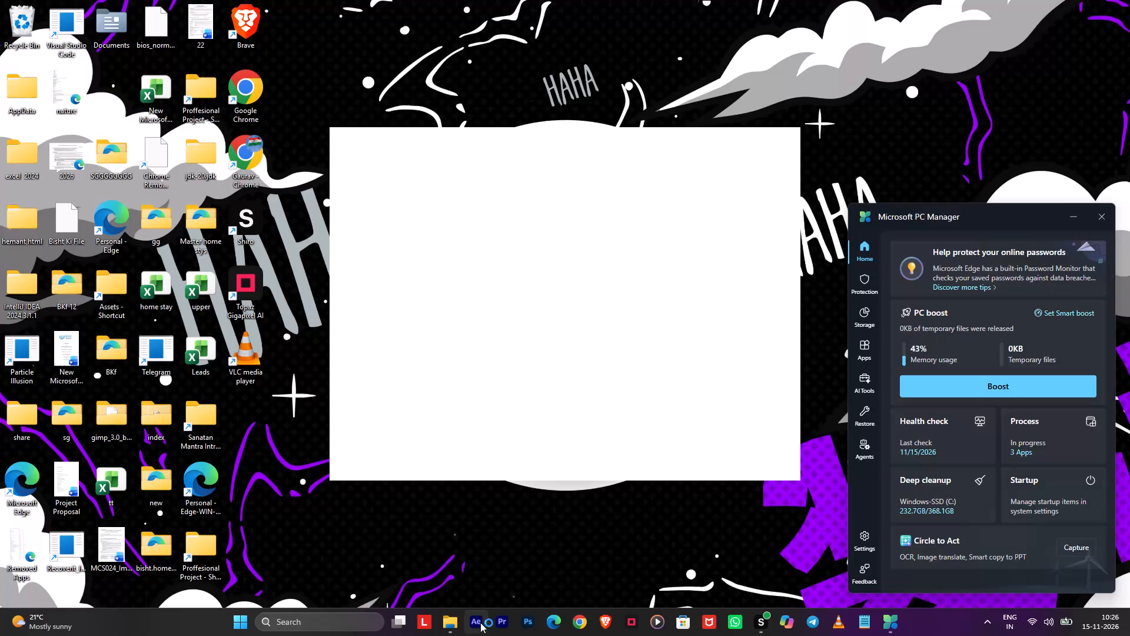
Review the running app processes in Microsoft PC Manager's process management, then return to its home page.
left_click(969, 398)
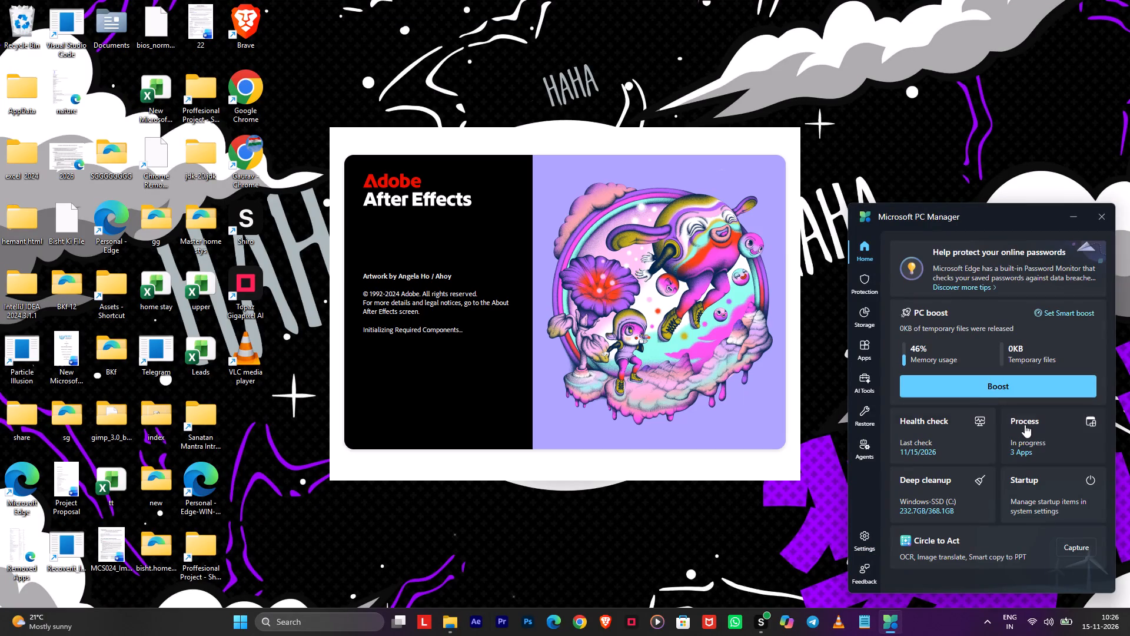
left_click(1037, 428)
scroll(1018, 421, "down", 2)
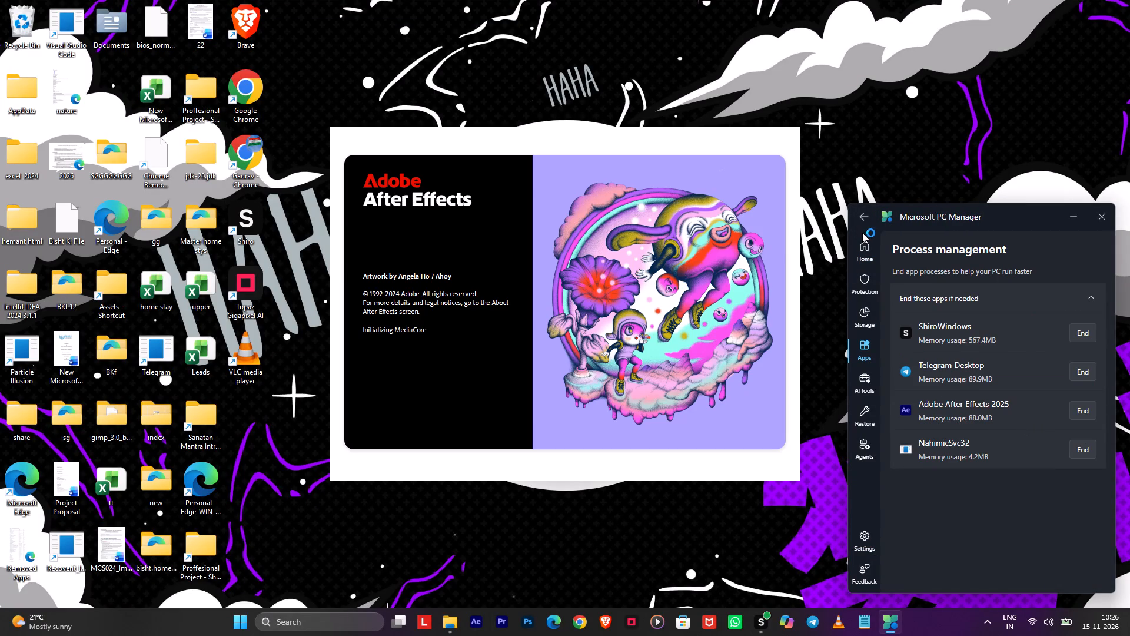
left_click(863, 234)
Switch to Media Player and play the song "Yeh Mera Dil Yaar Ka Diwana" from the music library.
left_click(659, 629)
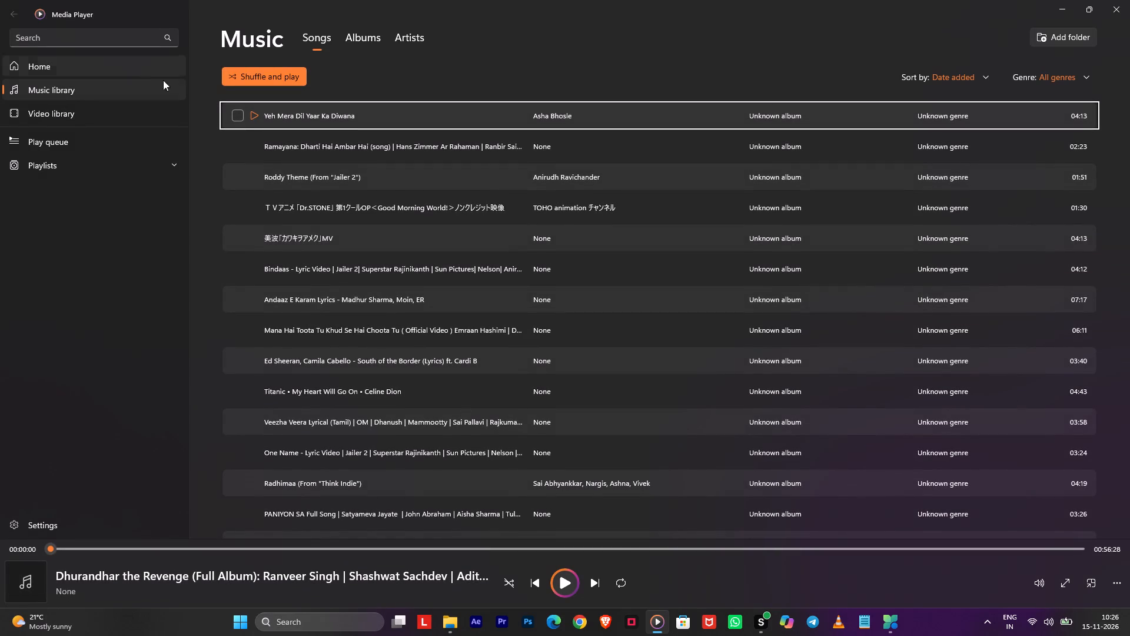
left_click(247, 114)
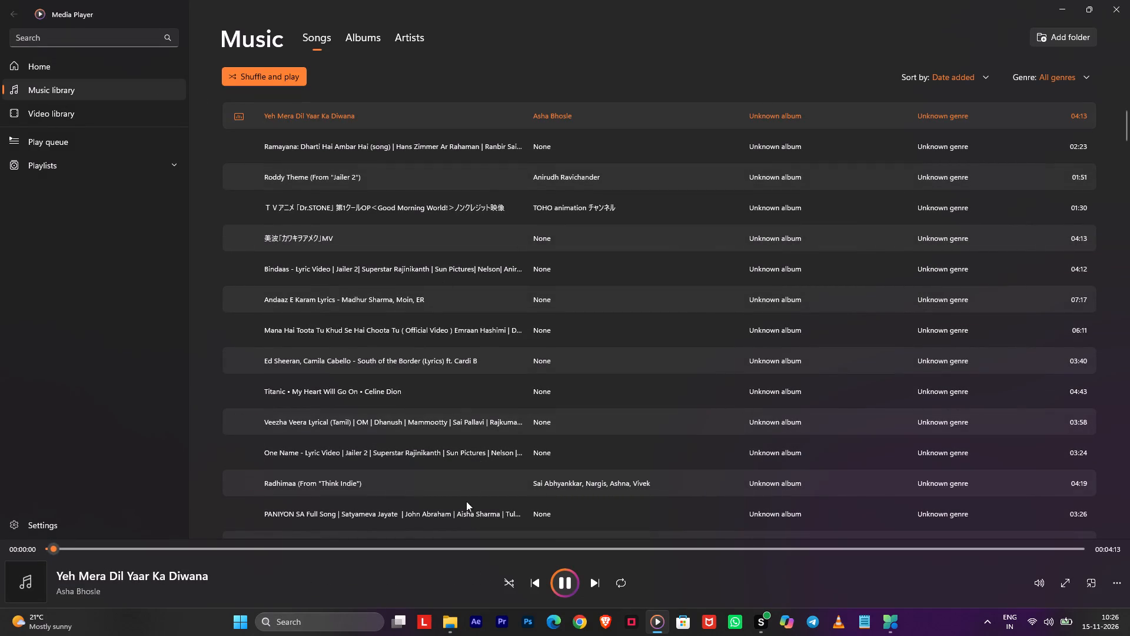
Skip to the next track, "Ramayana: Dharti Hai Ambar Hai", and pause playback.
left_click(601, 579)
left_click(566, 576)
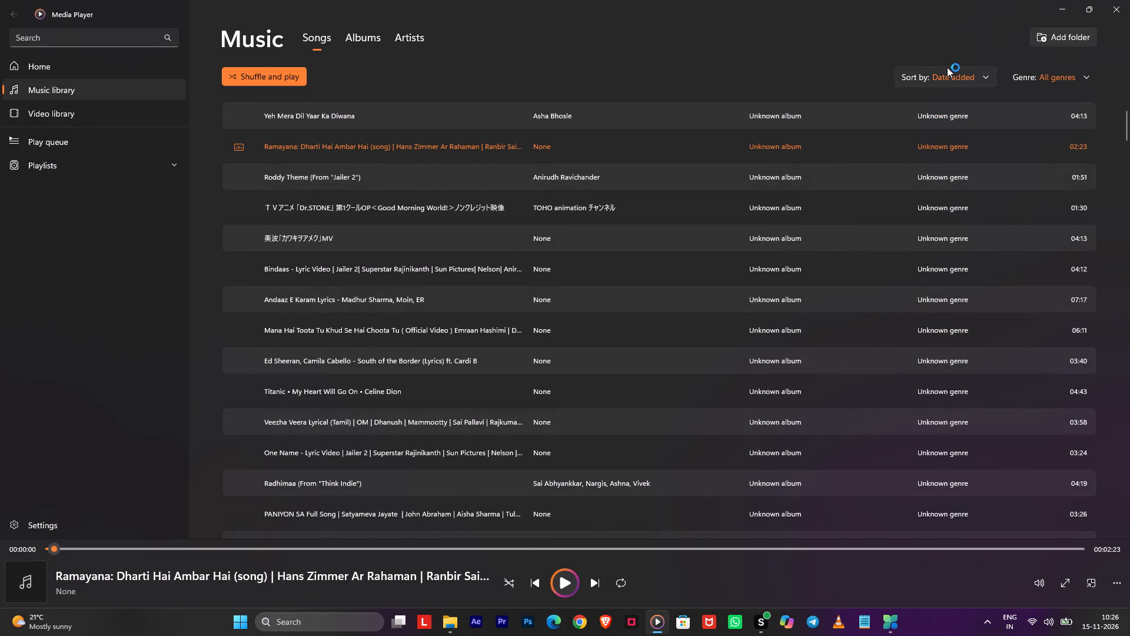
Open the sort options for the song list in the music library.
left_click(947, 68)
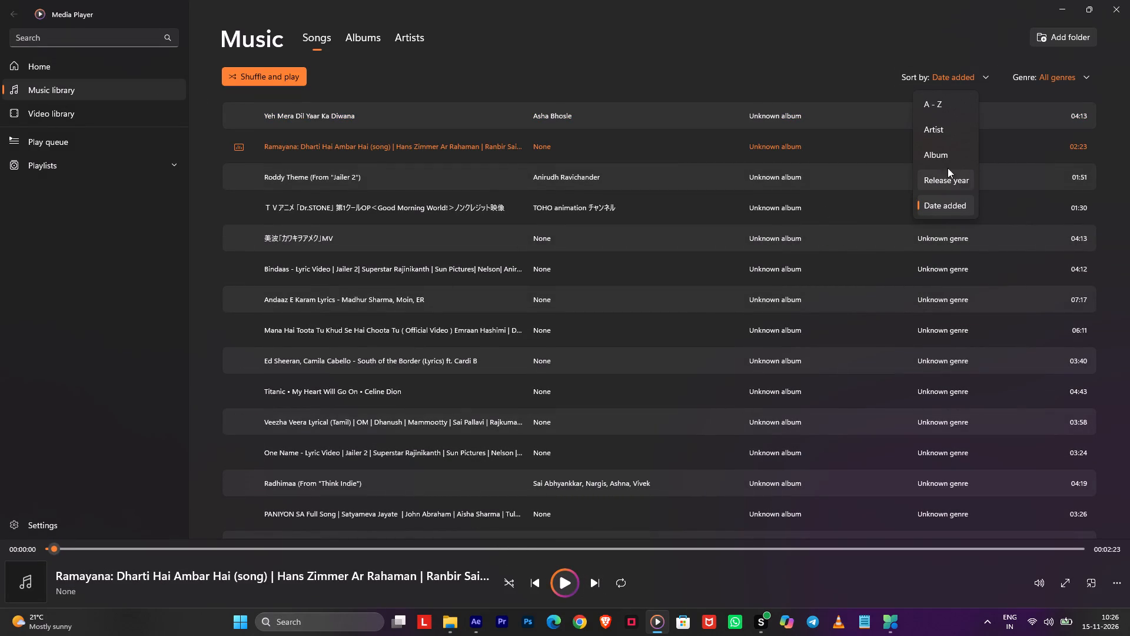
Sort the music library A - Z, play the first song, Pavazha Malli, from its start, and return to After Effects.
left_click(942, 103)
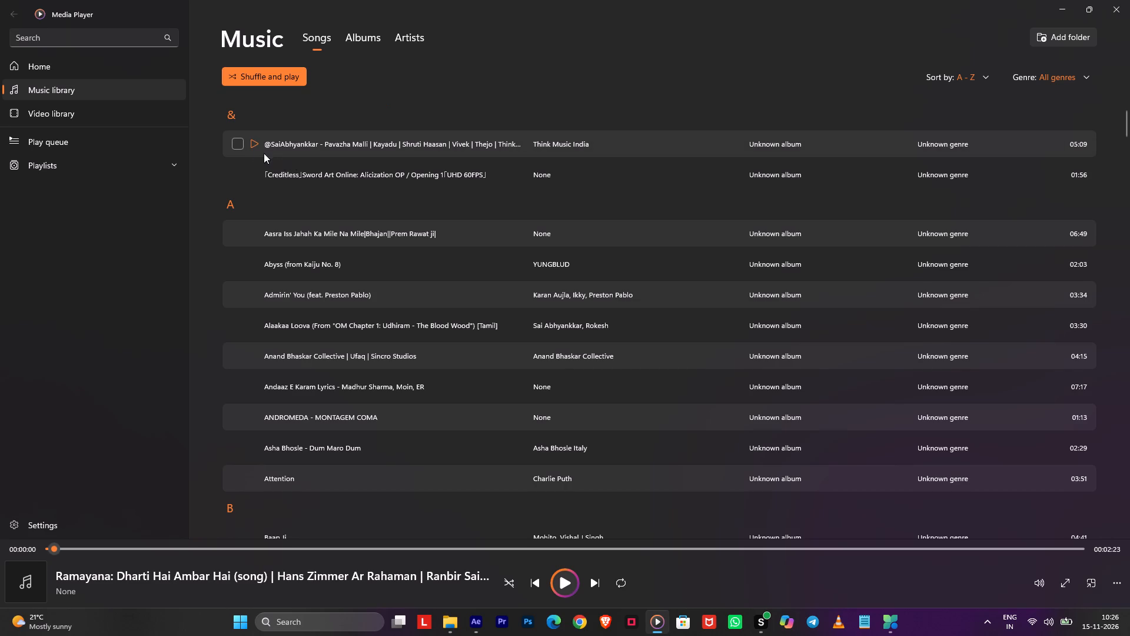
left_click(251, 150)
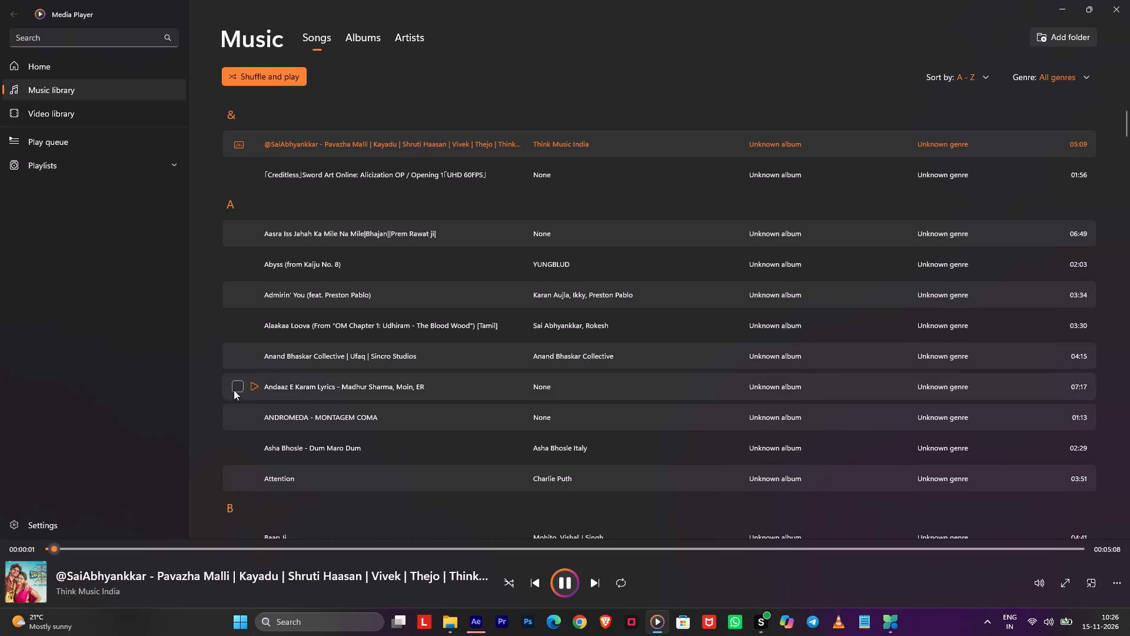
left_click_drag(137, 546, 134, 551)
left_click_drag(104, 545, 95, 545)
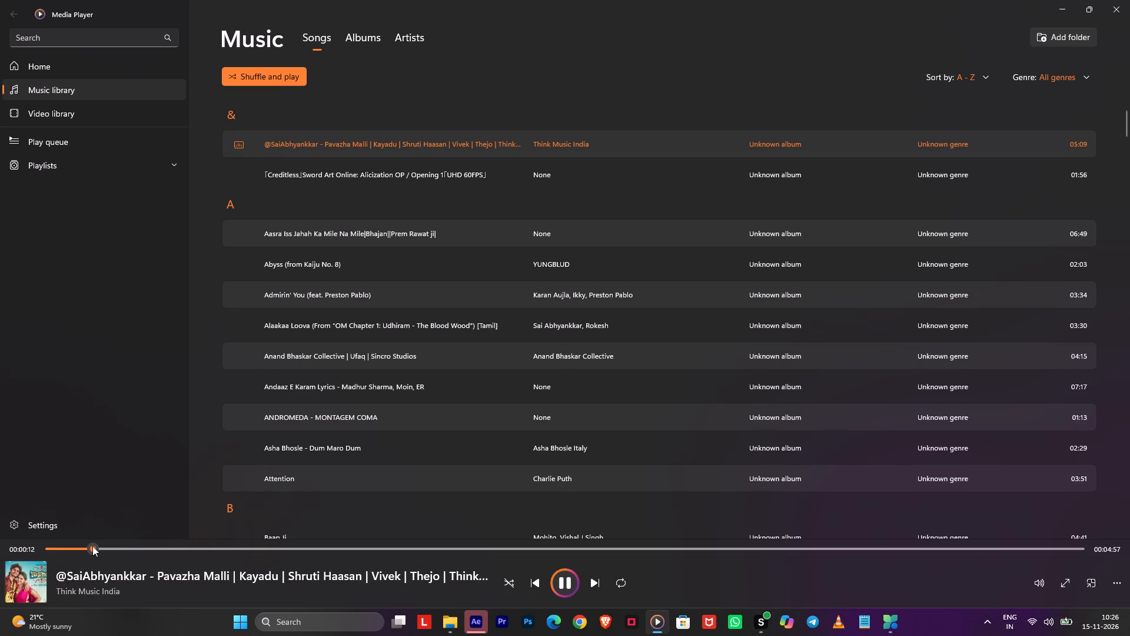
left_click_drag(92, 546, 28, 546)
left_click(1072, 0)
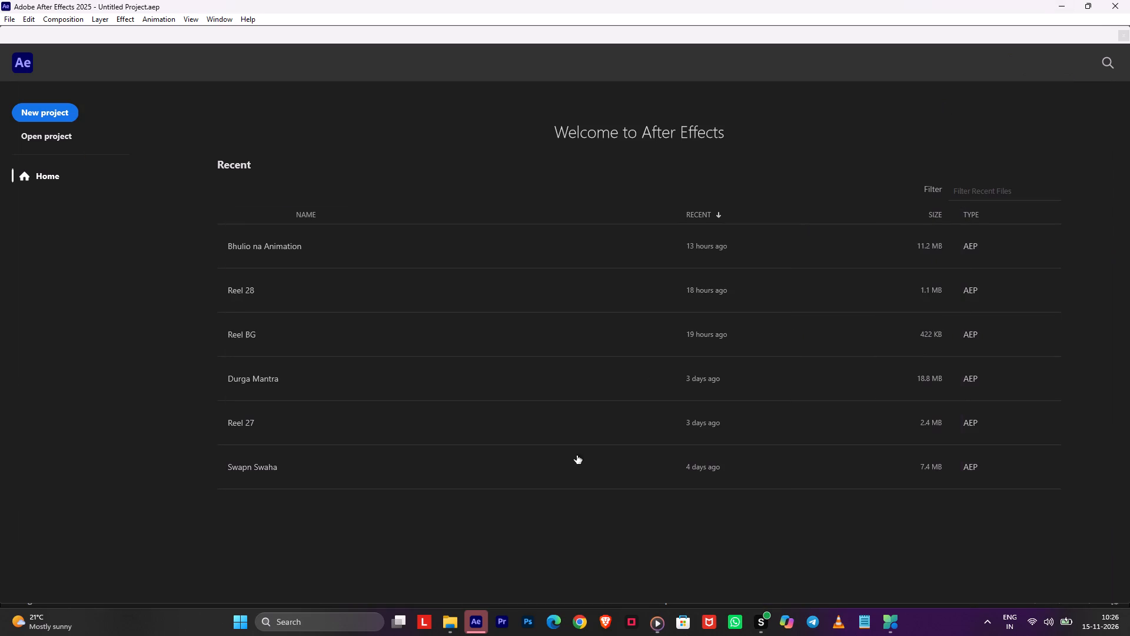
Open the recent project Bhulio na Animation.
left_click(292, 231)
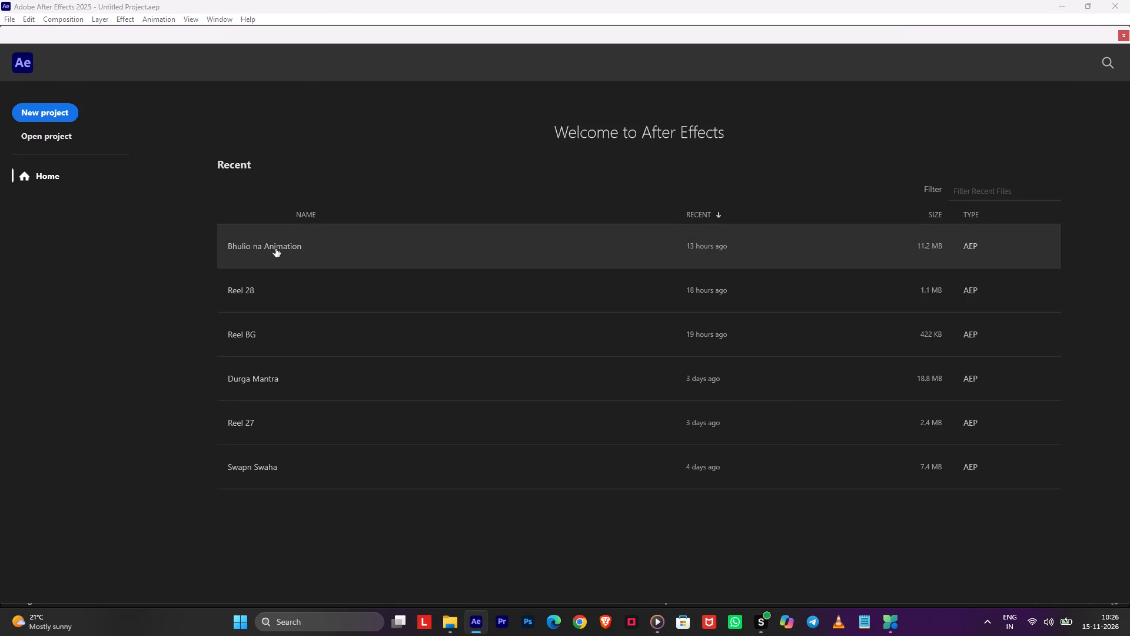
left_click(275, 249)
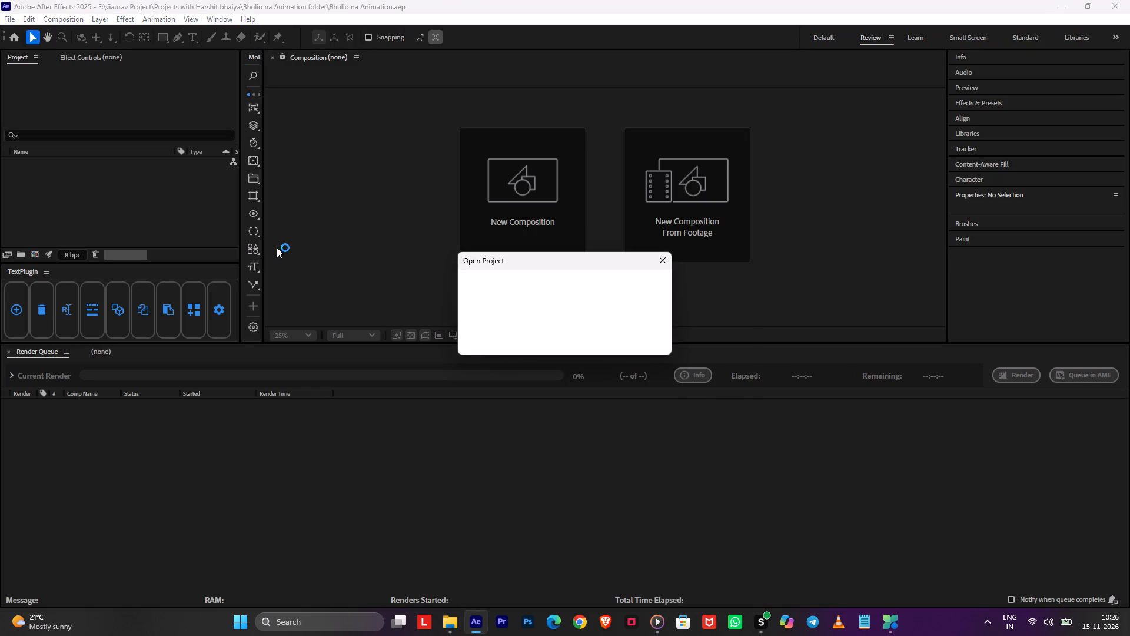
Run PC boost in Microsoft PC Manager to free up memory, and return to After Effects.
left_click(896, 618)
left_click(866, 240)
left_click(949, 392)
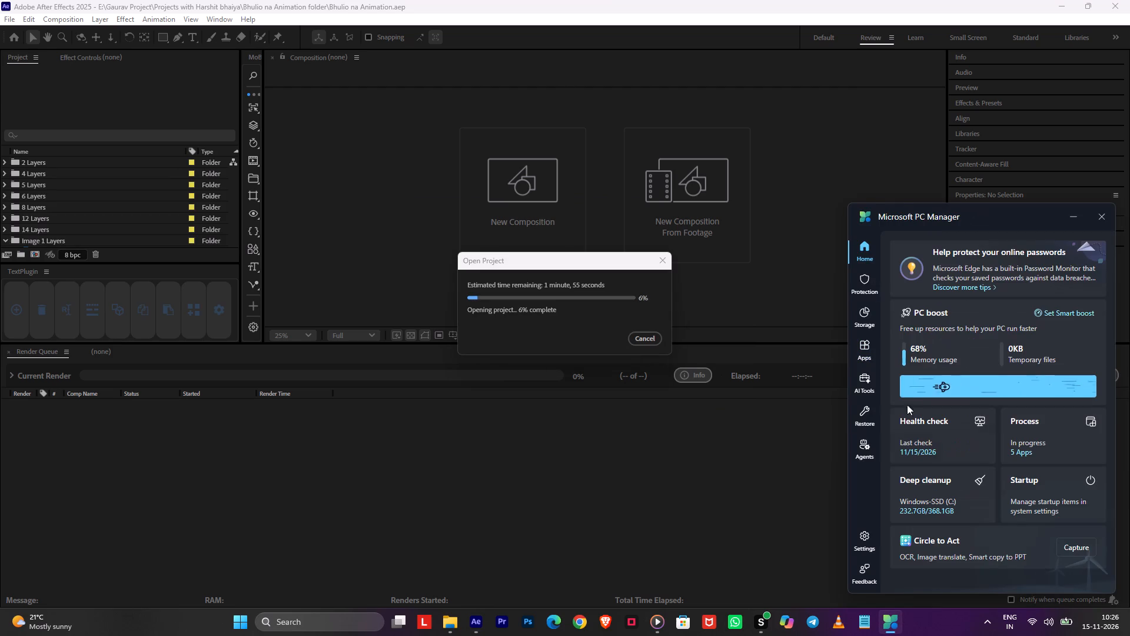
left_click(707, 444)
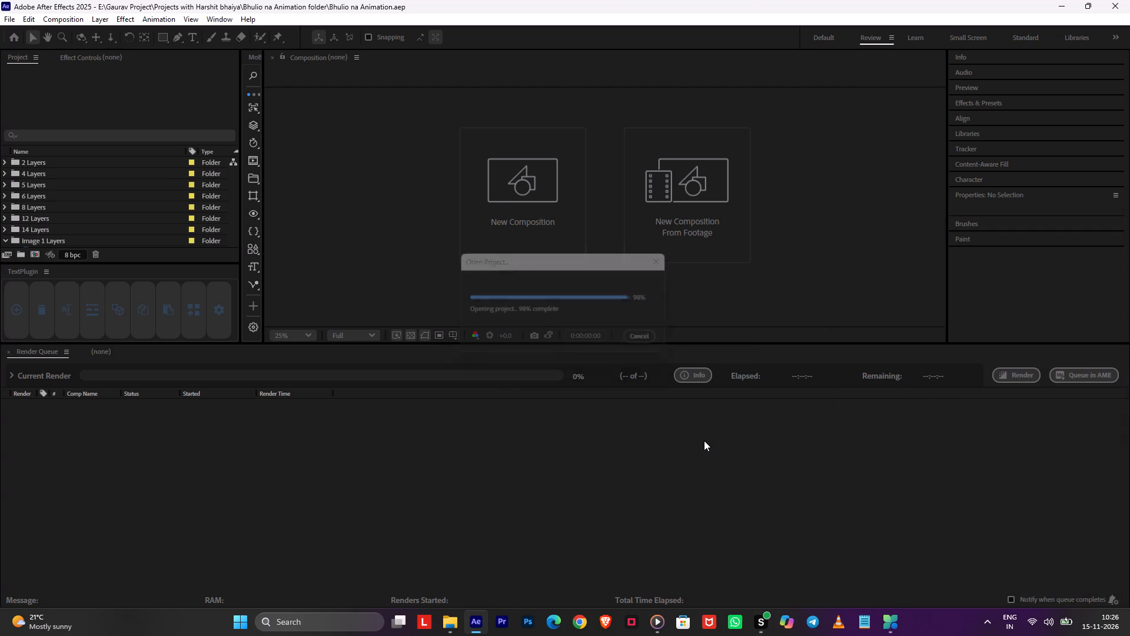
Scrub the playhead back to about 02:30 in the bhuliyo na for vfx composition's timeline.
scroll(704, 440, "down", 4)
scroll(704, 440, "up", 1)
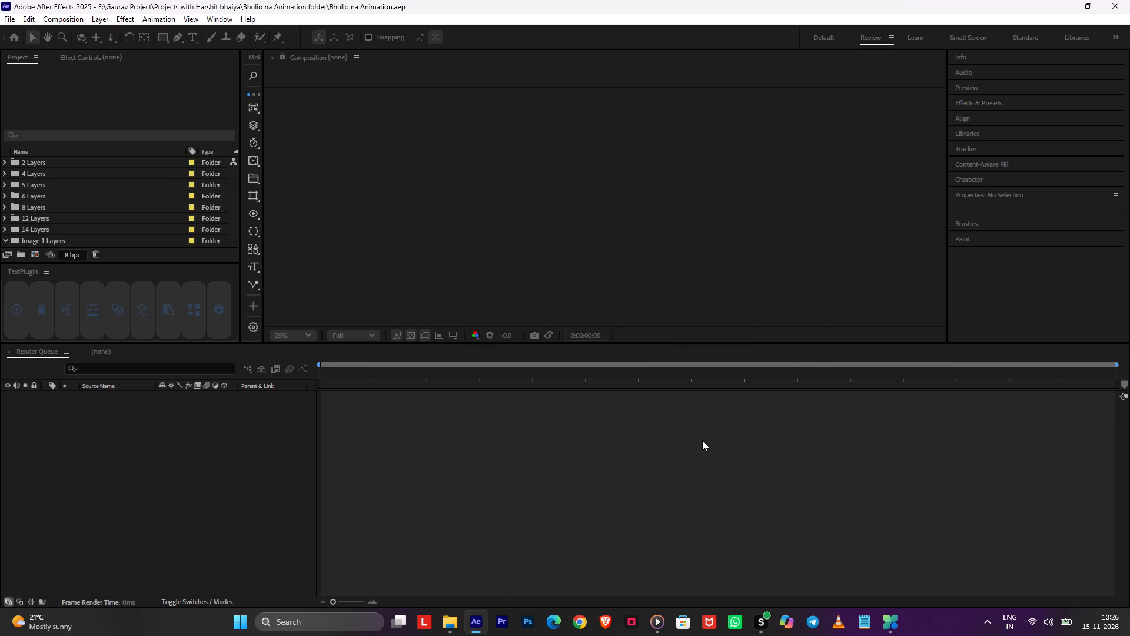
key("Tab")
left_click(811, 380)
left_click_drag(753, 372, 692, 378)
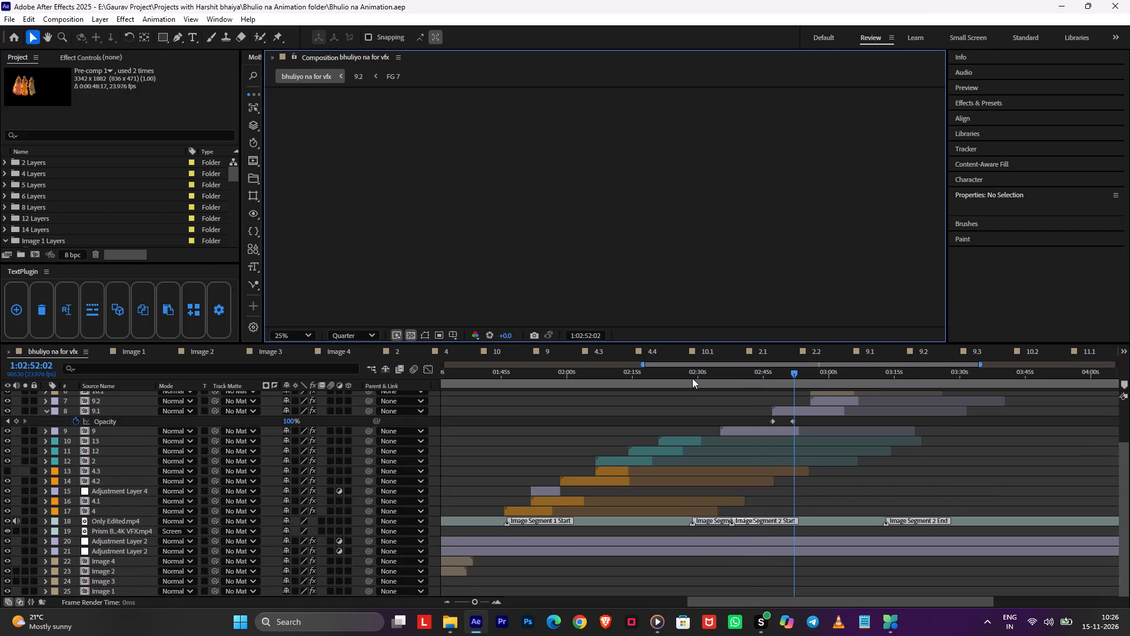
Preview the bhuliyo na for vfx composition from 1:01:56:00 to check the shot leading into layer 4.2.
left_click_drag(692, 378, 681, 378)
left_click(681, 378)
left_click(680, 373)
left_click_drag(679, 375, 643, 383)
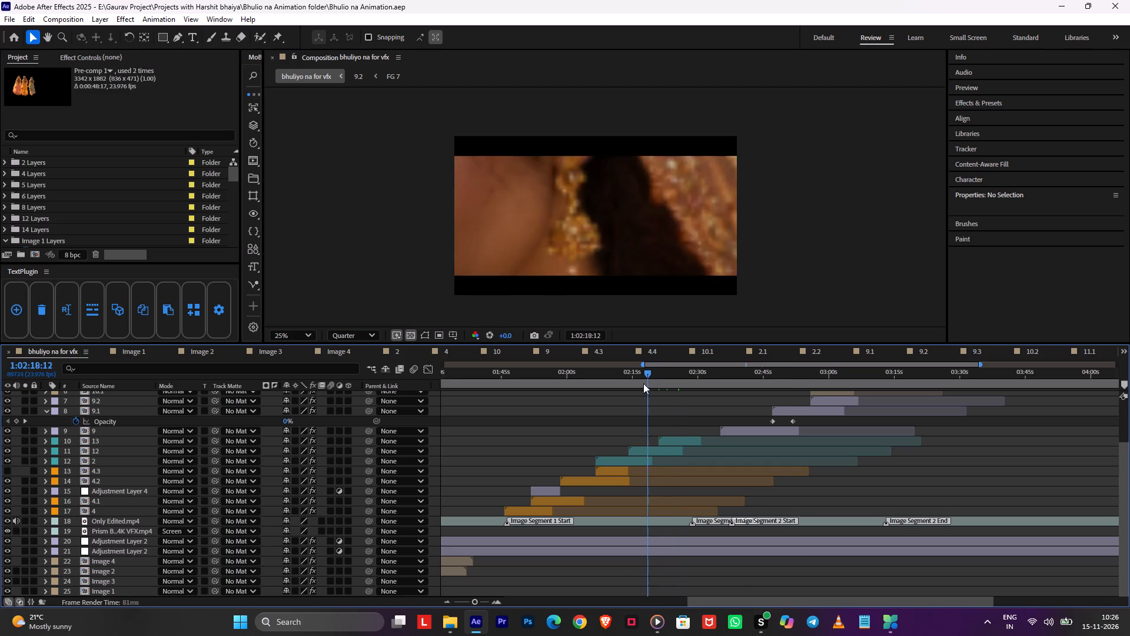
left_click_drag(643, 383, 587, 395)
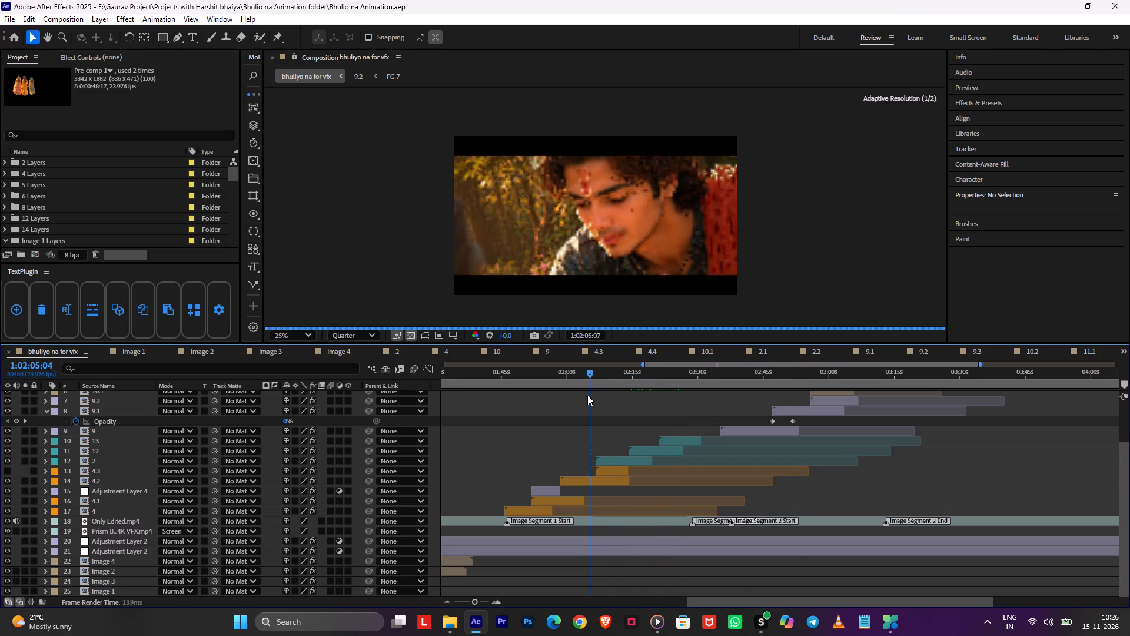
left_click_drag(587, 395, 549, 408)
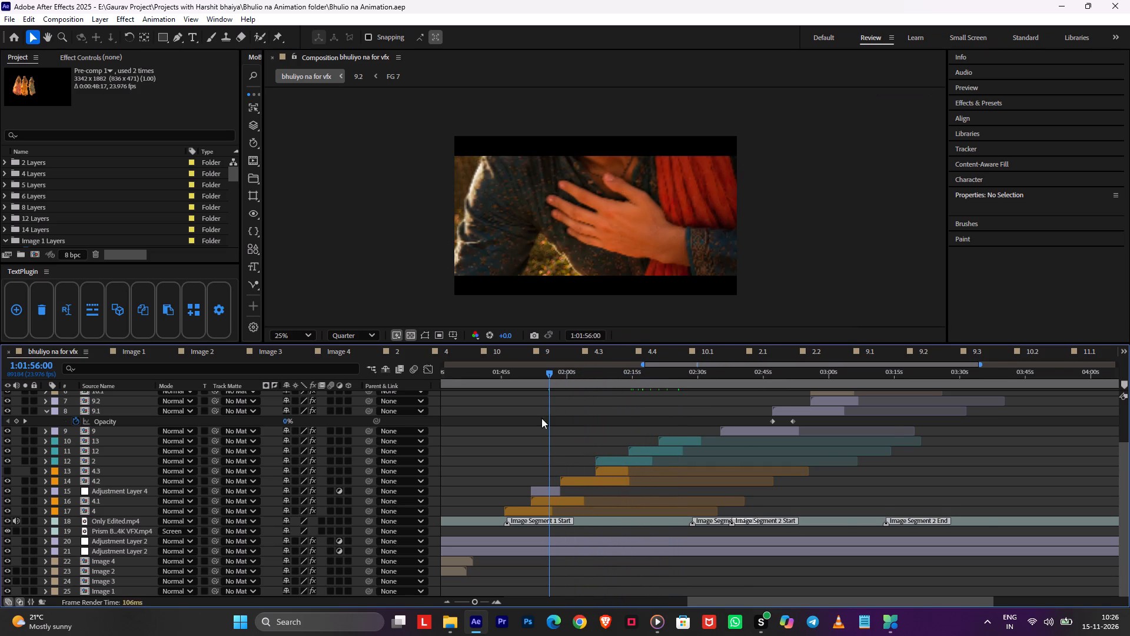
key("space")
scroll(536, 430, "up", 1, "alt")
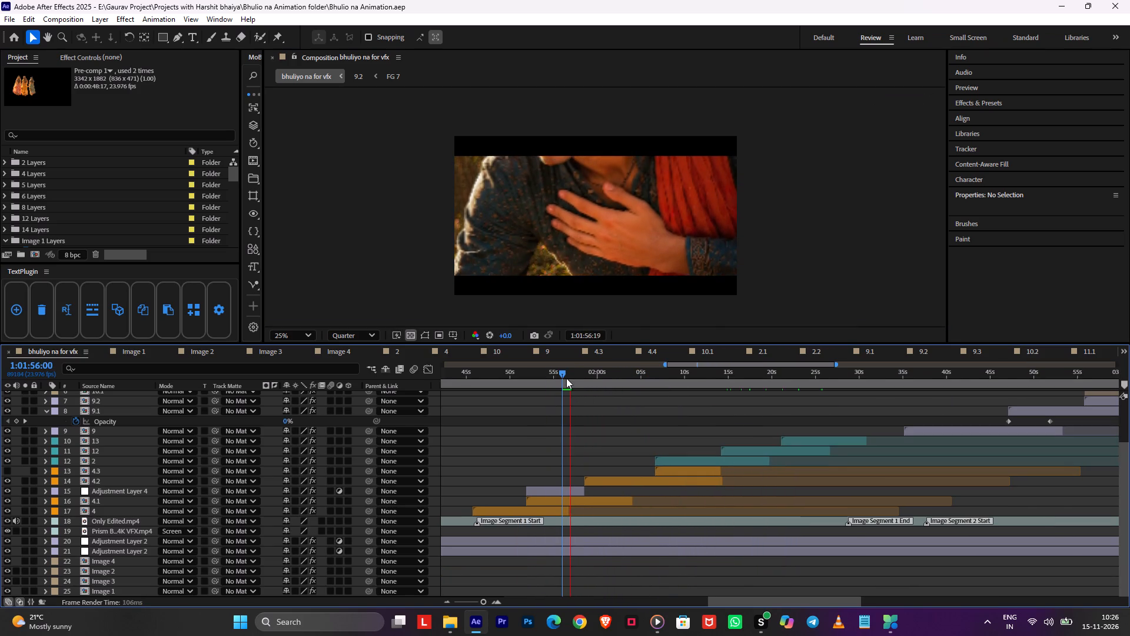
left_click(562, 375)
key("space")
scroll(564, 403, "up", 3, "alt")
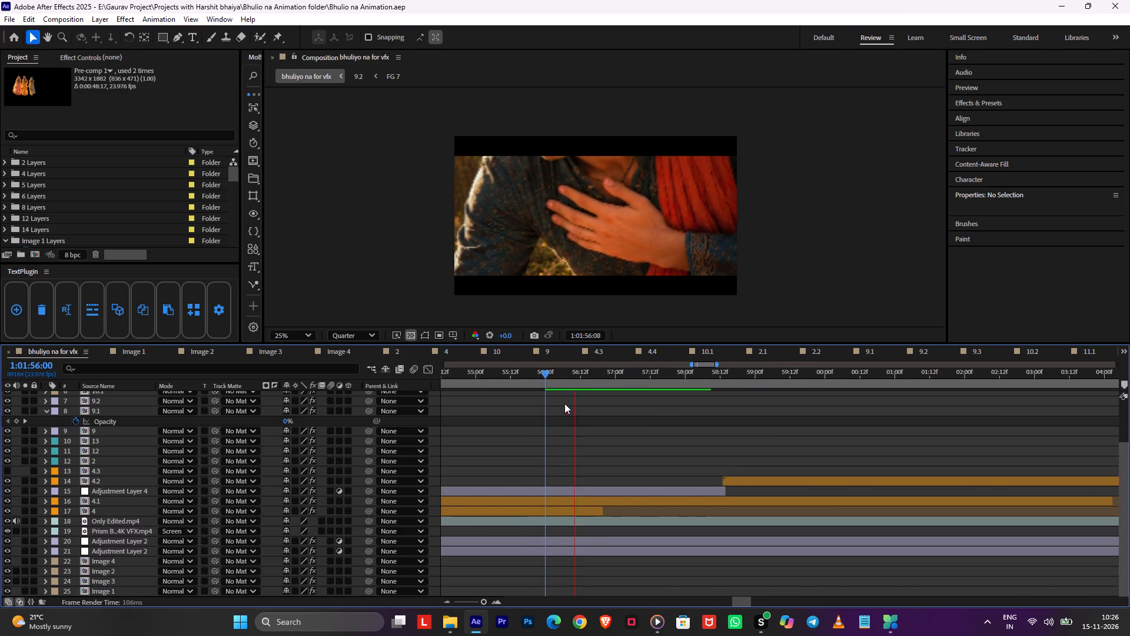
key("space")
Move layer 4.2 earlier in the timeline so it starts at 1:01:57:17.
left_click_drag(752, 485, 727, 482)
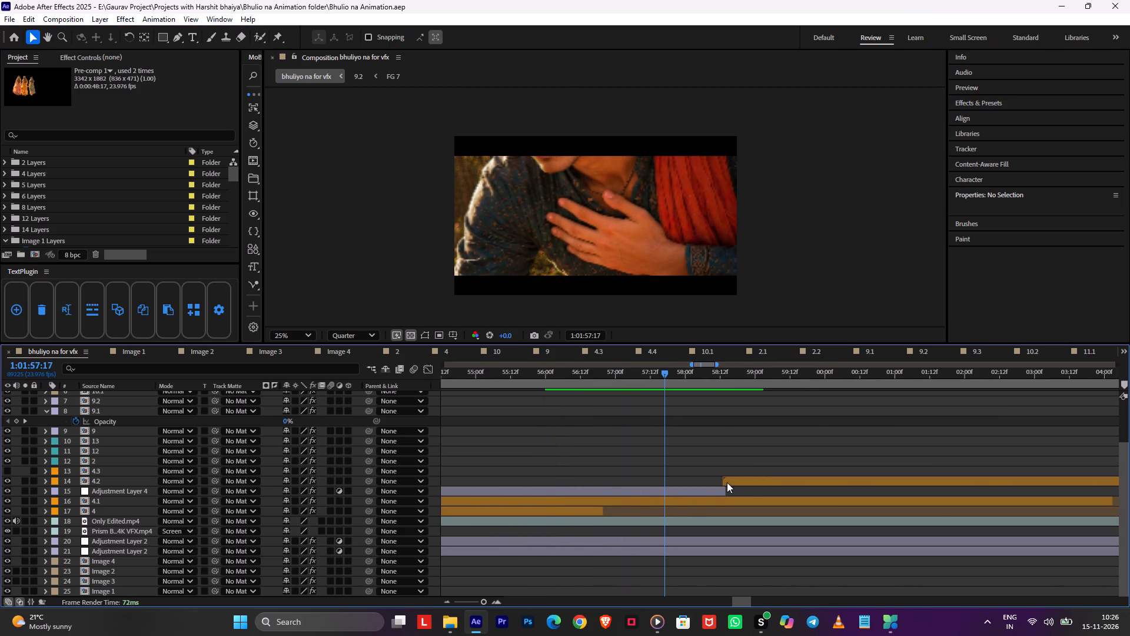
left_click_drag(727, 482, 713, 482)
left_click_drag(761, 486, 726, 482)
left_click_drag(743, 479, 684, 483)
Play back the composition from 1:01:56:07 to review the transition into layer 4.2 and the shot that follows.
left_click_drag(635, 380, 600, 387)
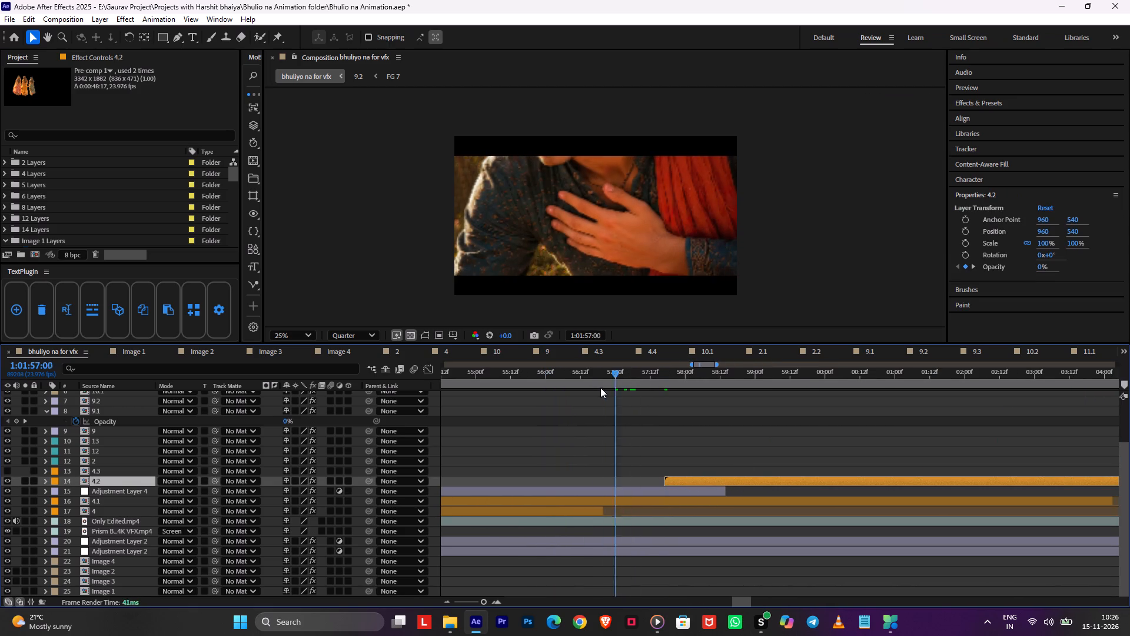
left_click_drag(600, 387, 566, 395)
key("space")
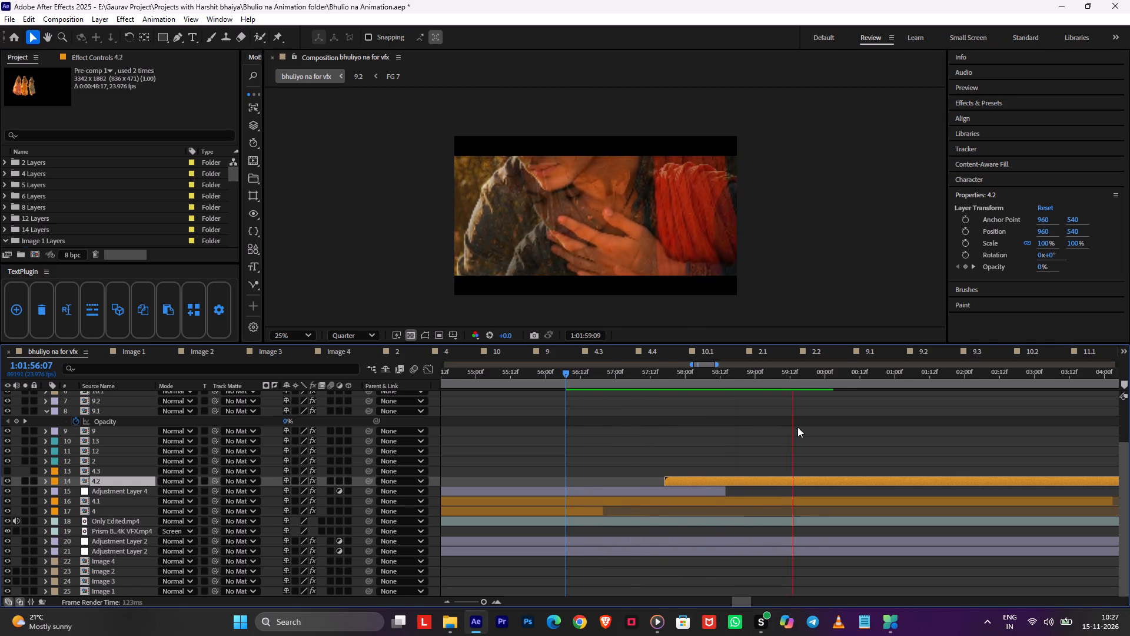
middle_click_drag(900, 437, 670, 458)
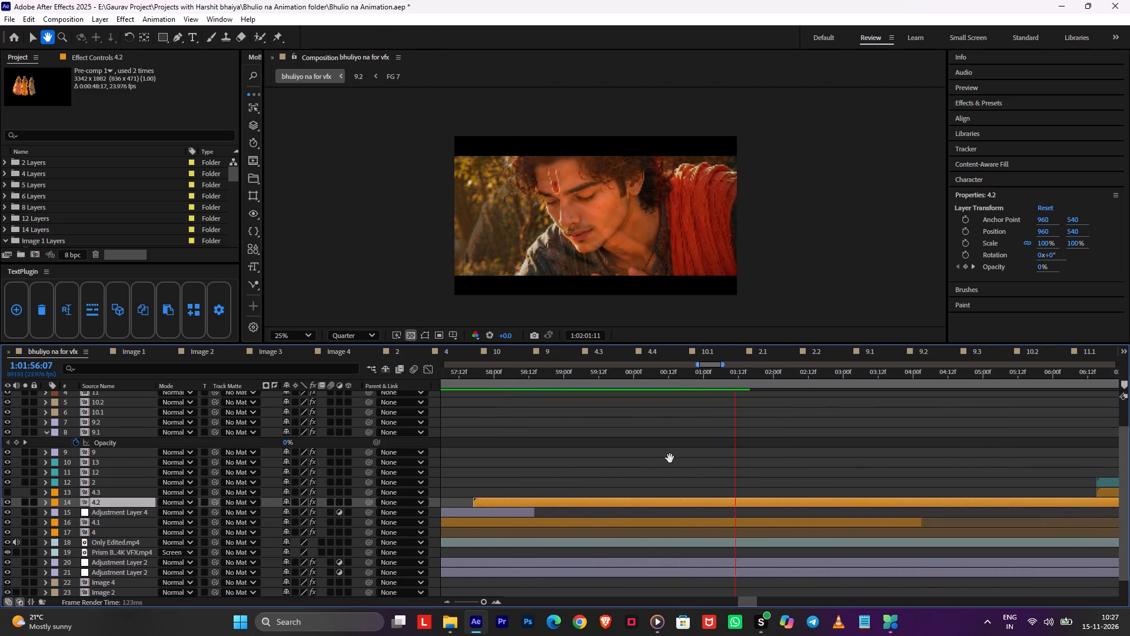
middle_click_drag(670, 458, 476, 458)
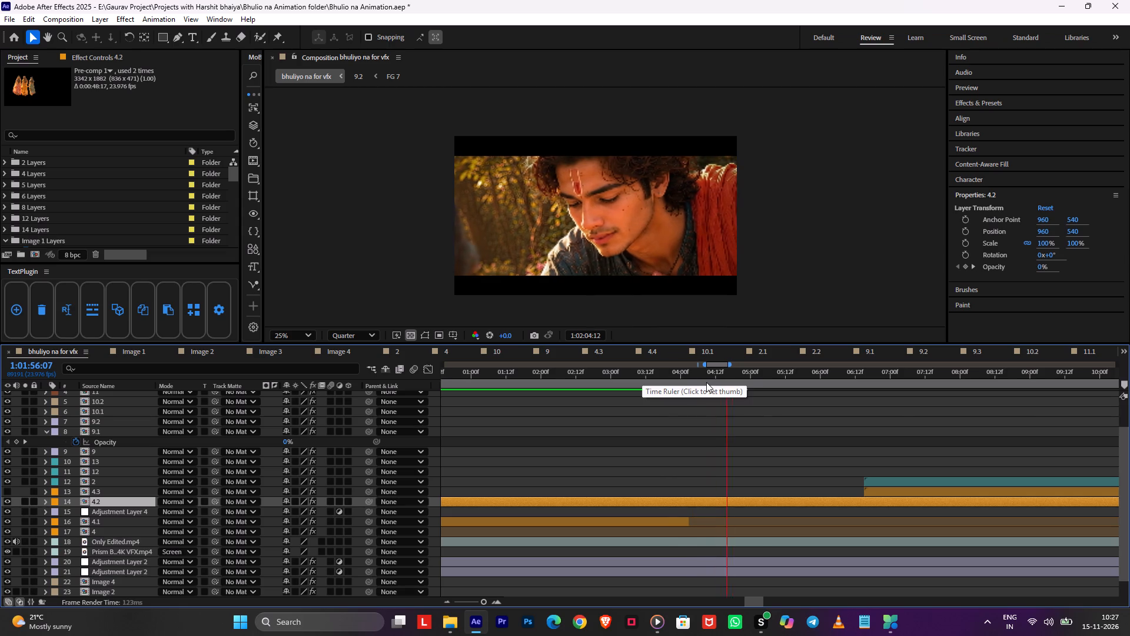
scroll(750, 406, "down", 1, "alt")
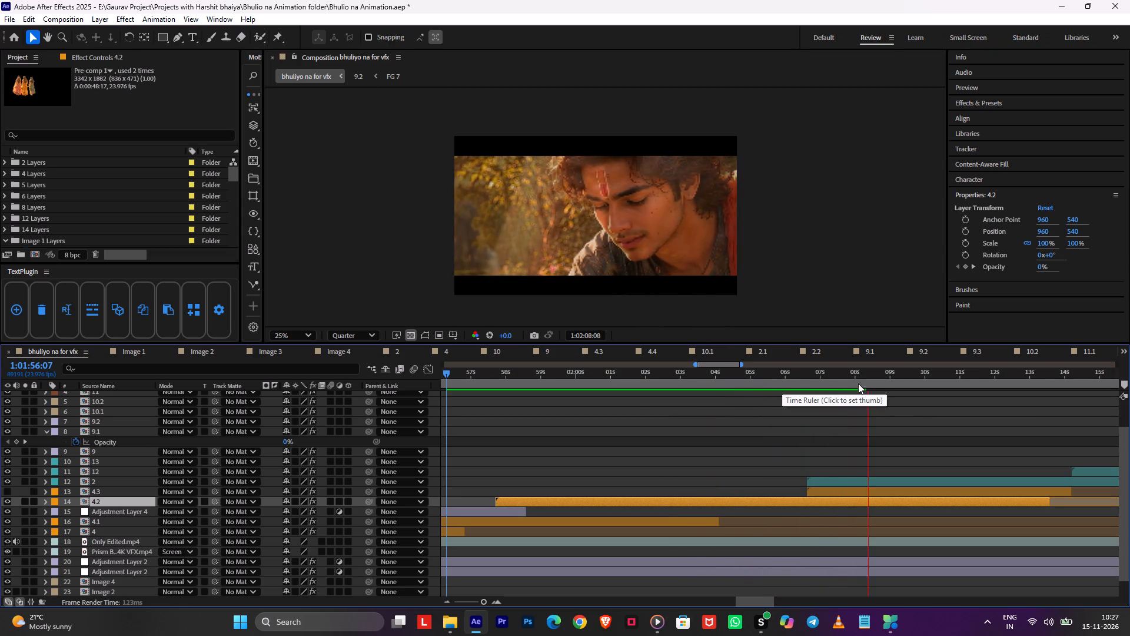
left_click_drag(859, 381, 696, 399)
key("space")
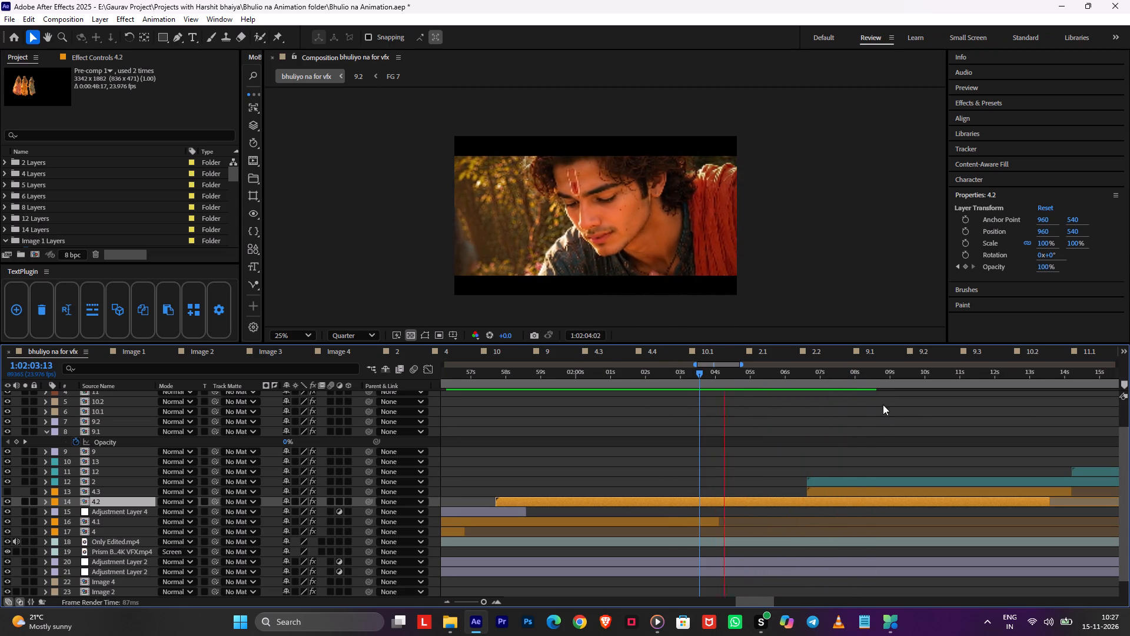
left_click(879, 429)
key("space")
Switch to Media Player, pause the song, and return to After Effects.
left_click(657, 612)
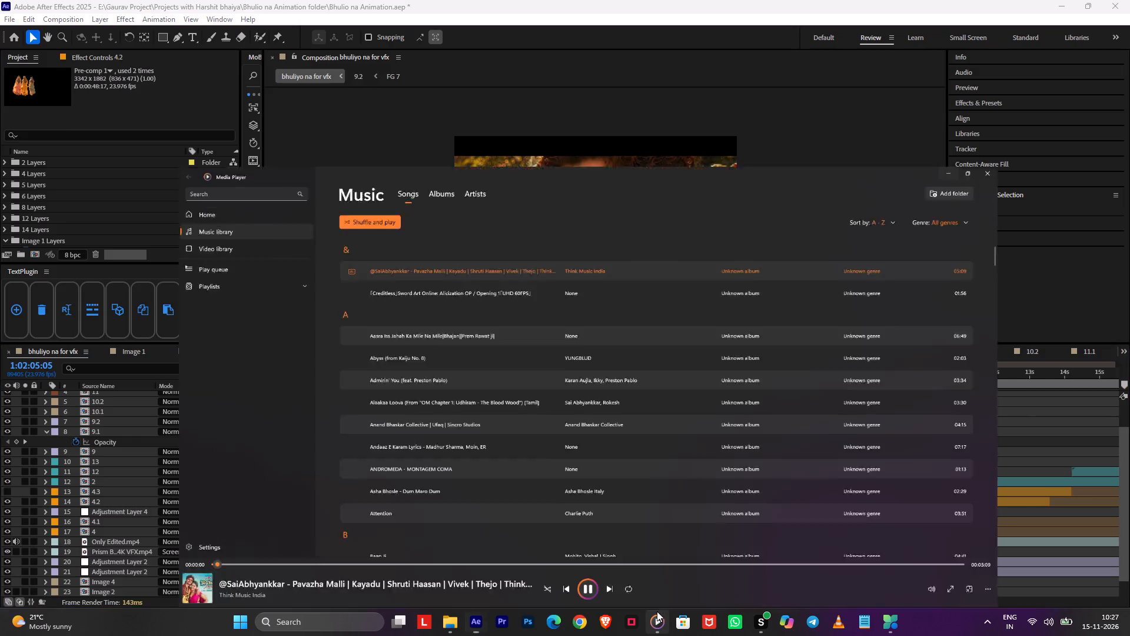
key("space")
key("alt+Tab")
Play back the composition from 1:02:05:05 to review the shots on layers 2, 12 and 13.
key("space")
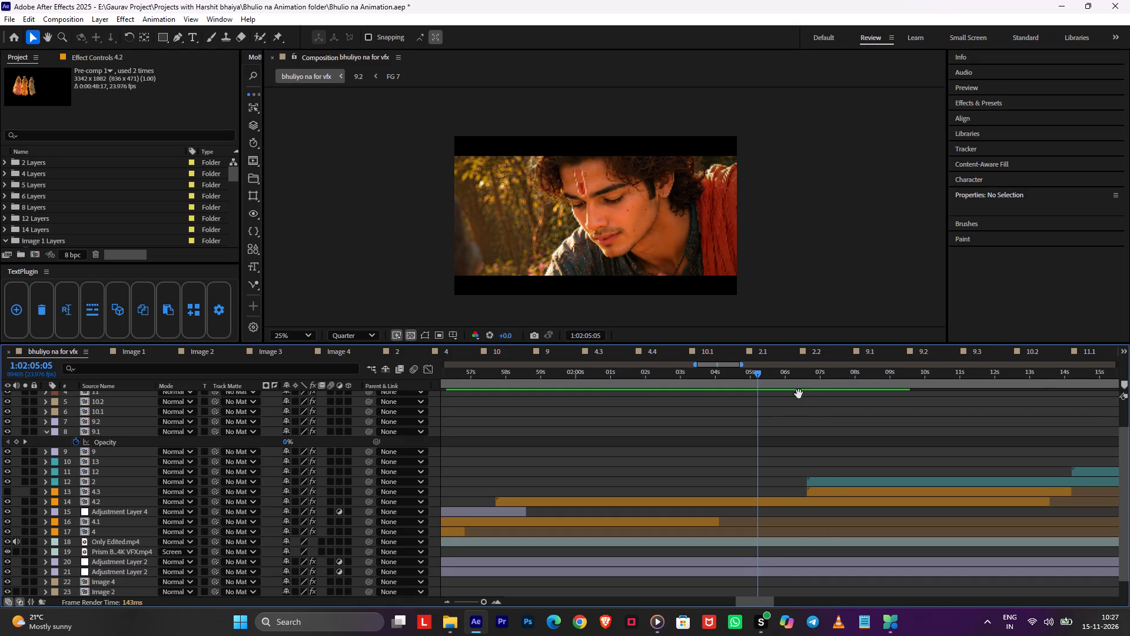
middle_click_drag(827, 429, 662, 448)
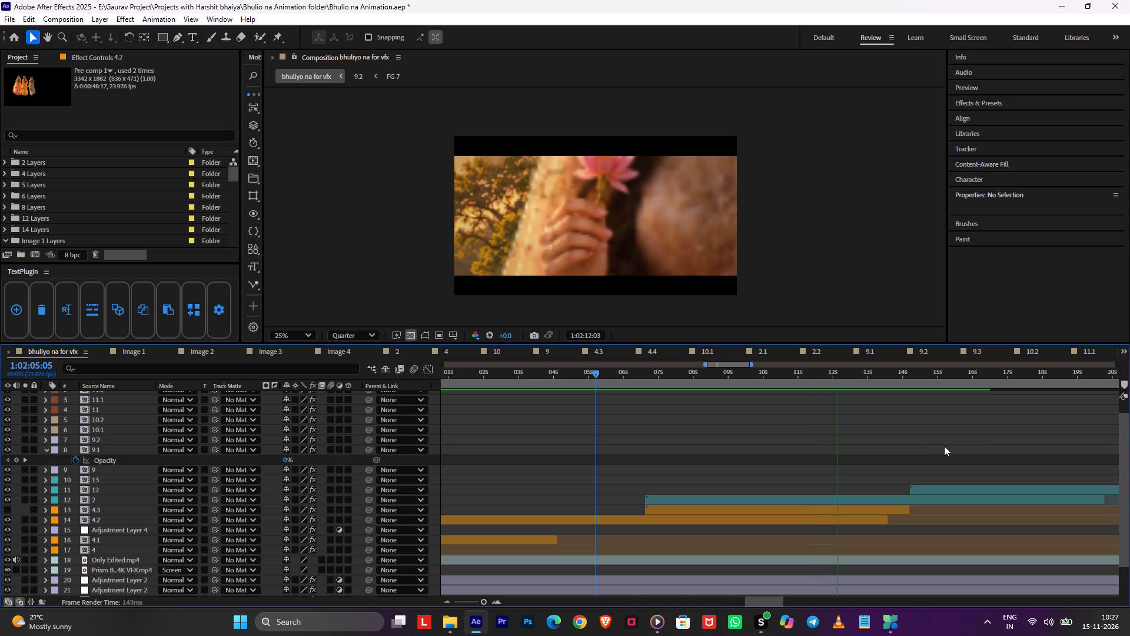
middle_click_drag(951, 443, 733, 464)
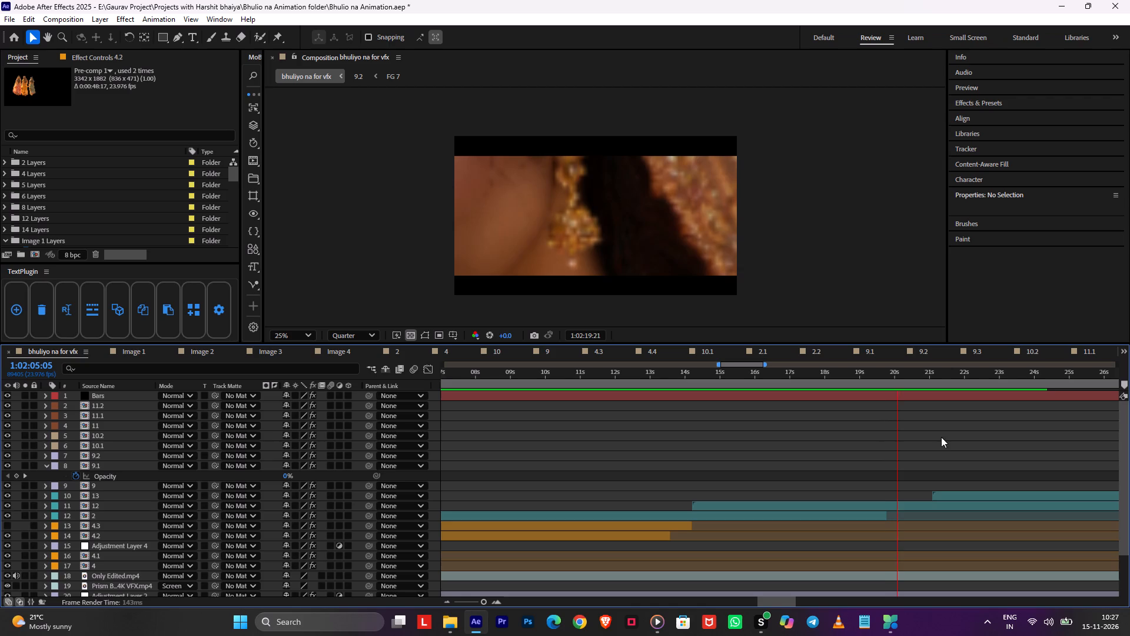
middle_click_drag(941, 446, 641, 482)
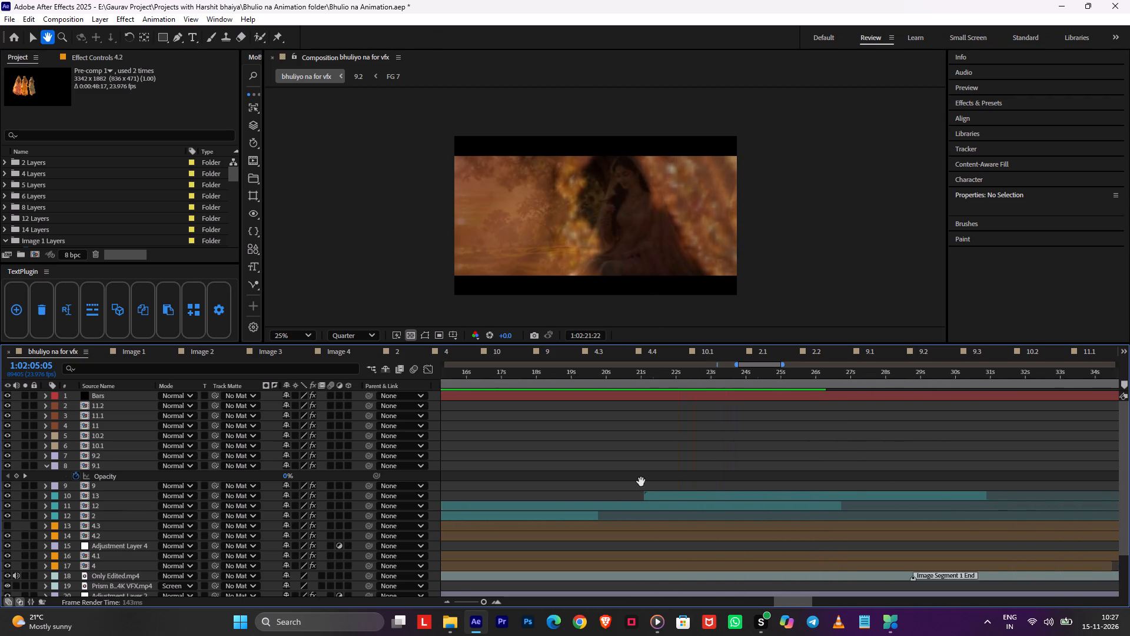
middle_click_drag(641, 482, 636, 482)
scroll(636, 470, "down", 1)
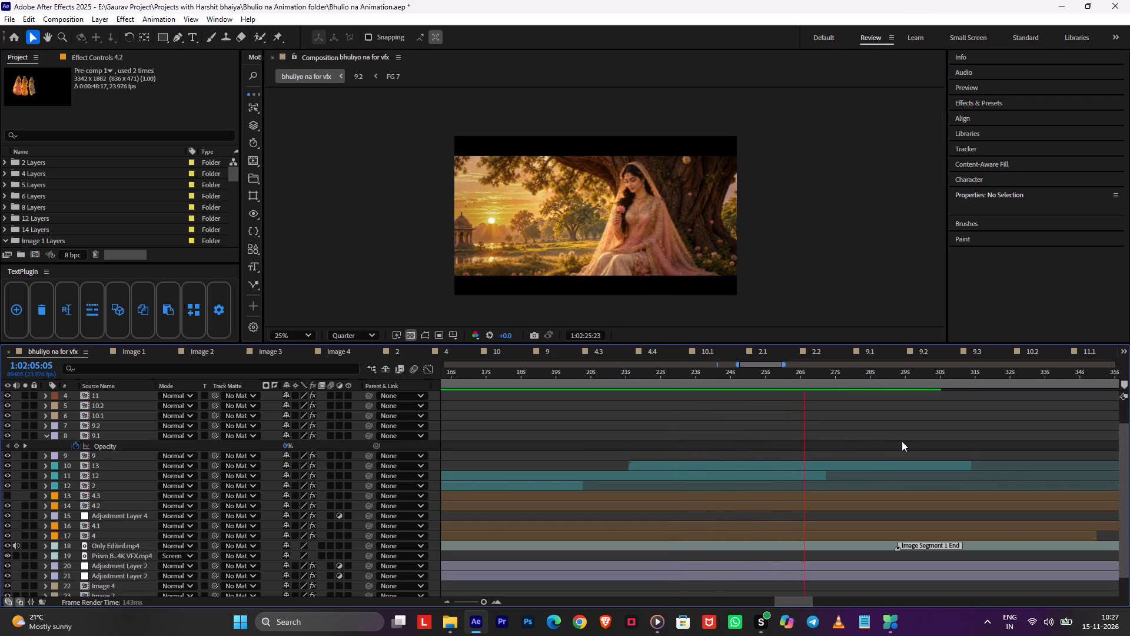
key("space")
key("space")
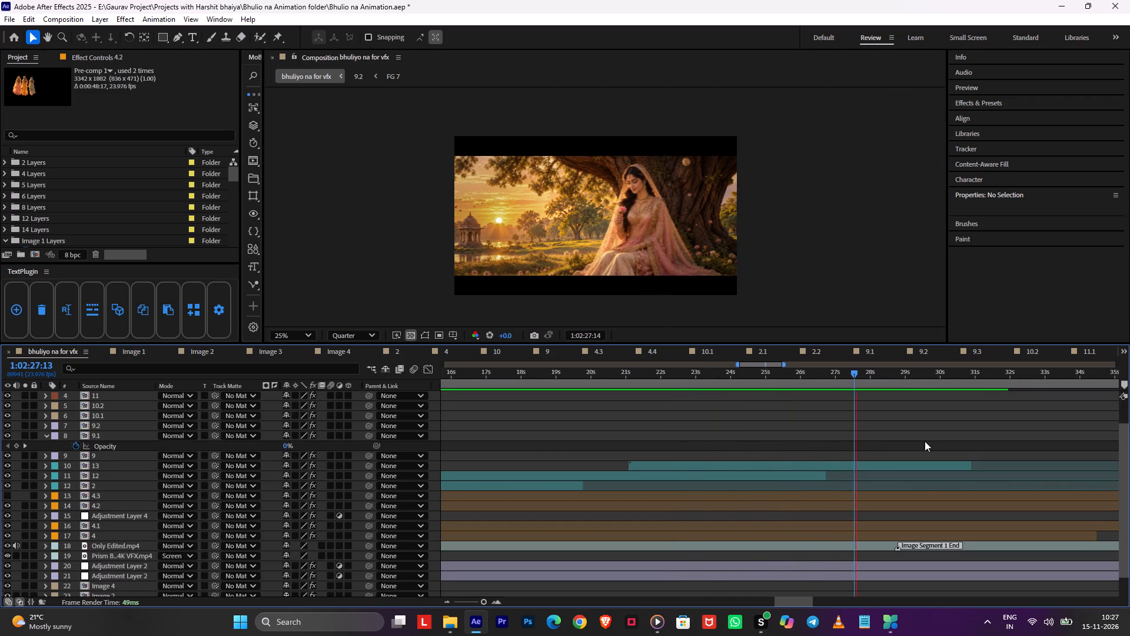
left_click(855, 372)
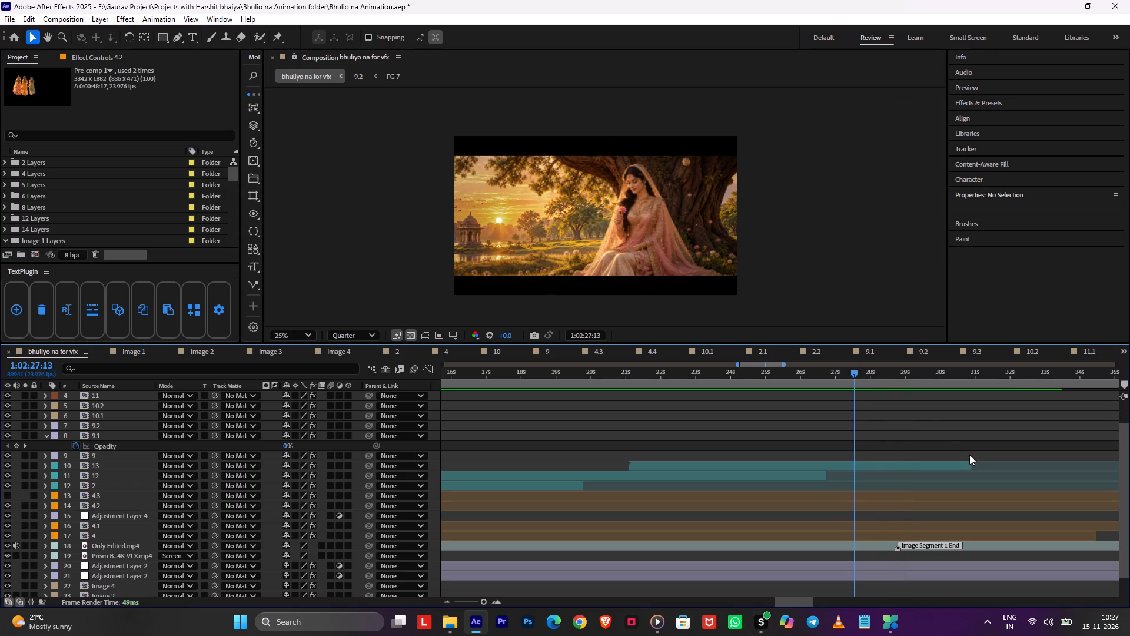
Hide layer 13 temporarily, play from 1:02:27:13 to check the footage beneath it, and show the layer again.
left_click(971, 463)
left_click(9, 465)
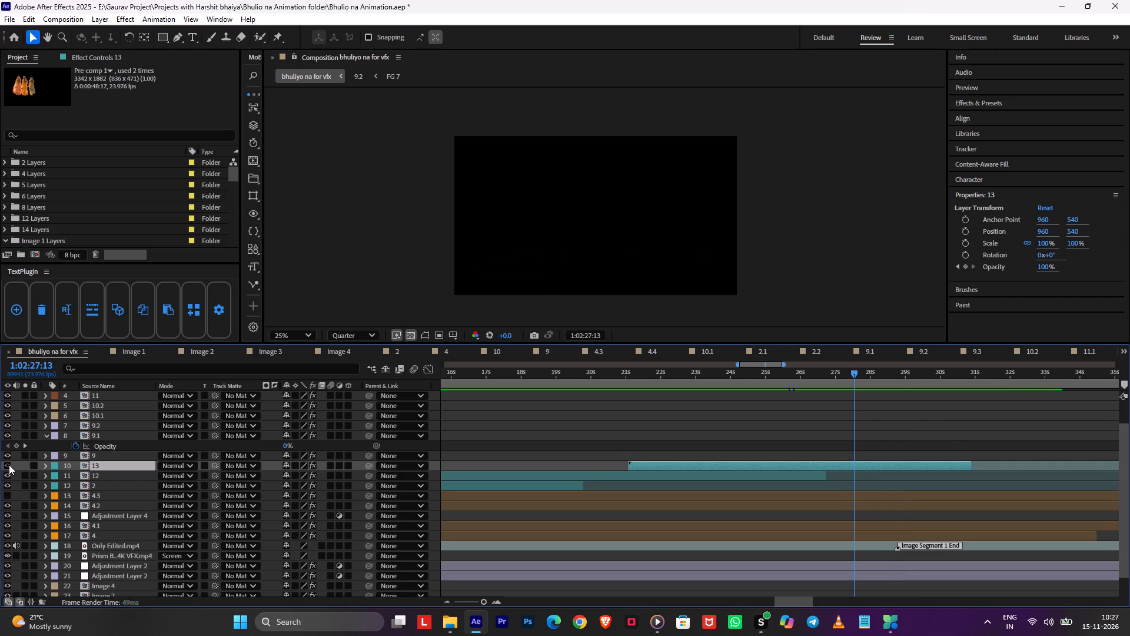
key("space")
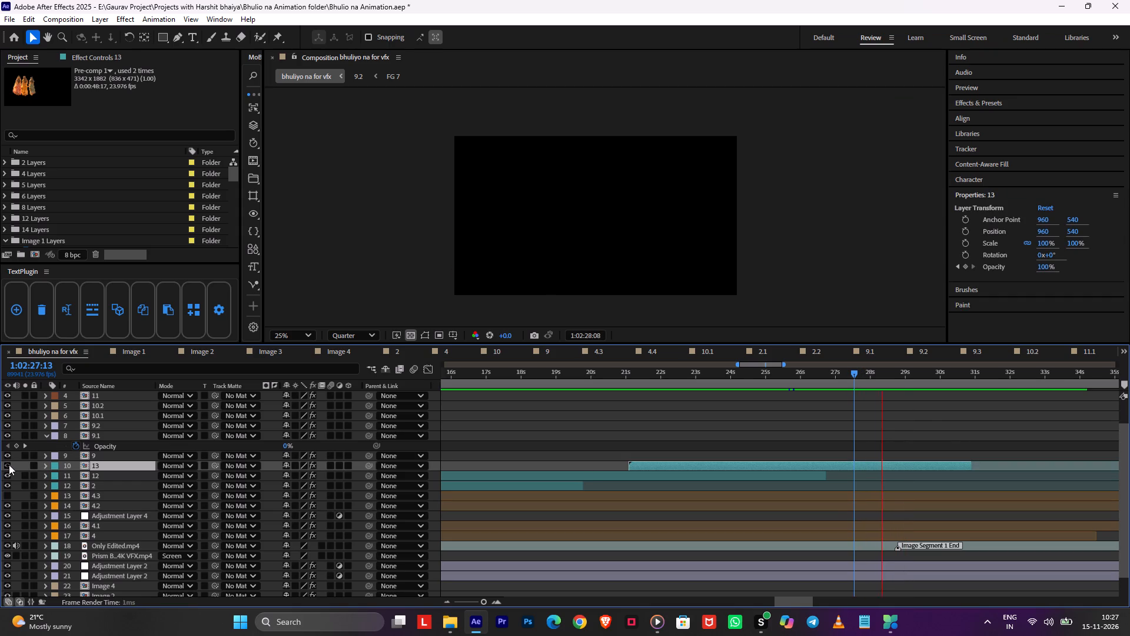
left_click(9, 465)
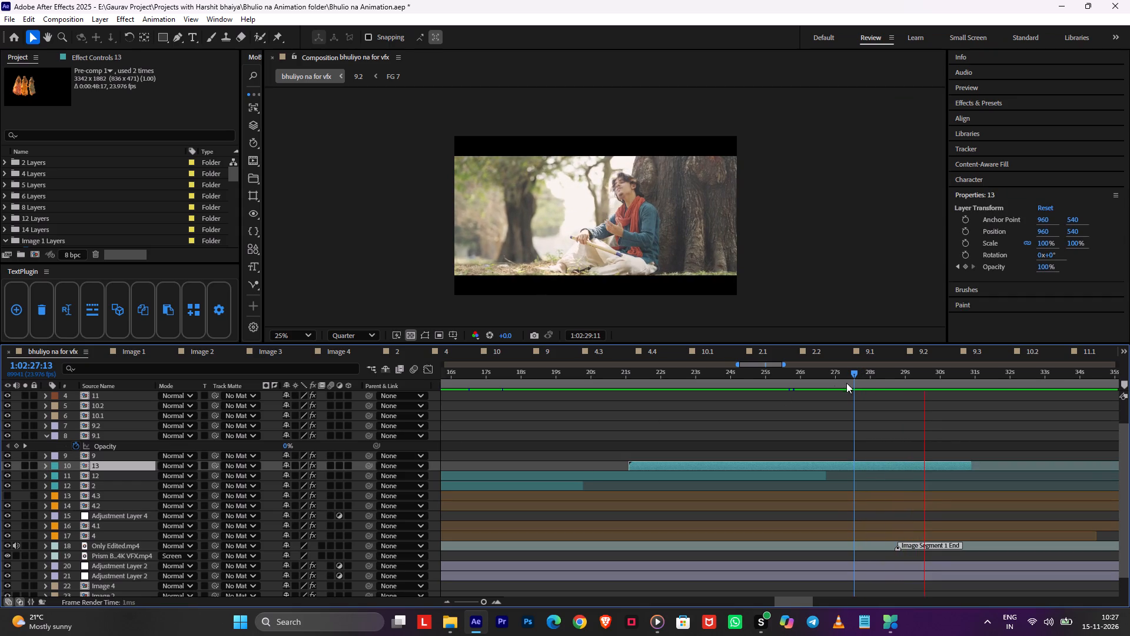
Extend the end of layer 13 to about 1:02:32 in the main timeline.
left_click_drag(889, 375, 971, 391)
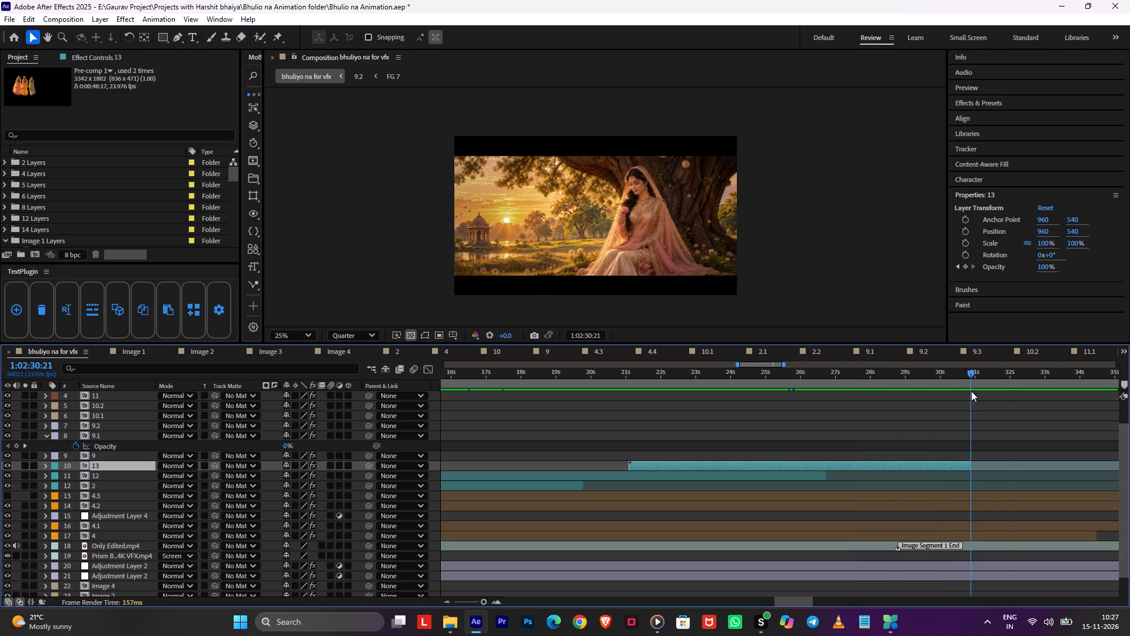
left_click_drag(971, 391, 1008, 404)
left_click_drag(972, 465, 1029, 462)
Open composition 13 and move Null 6's last Position keyframe to about 14.5 seconds.
left_click_drag(977, 373, 973, 373)
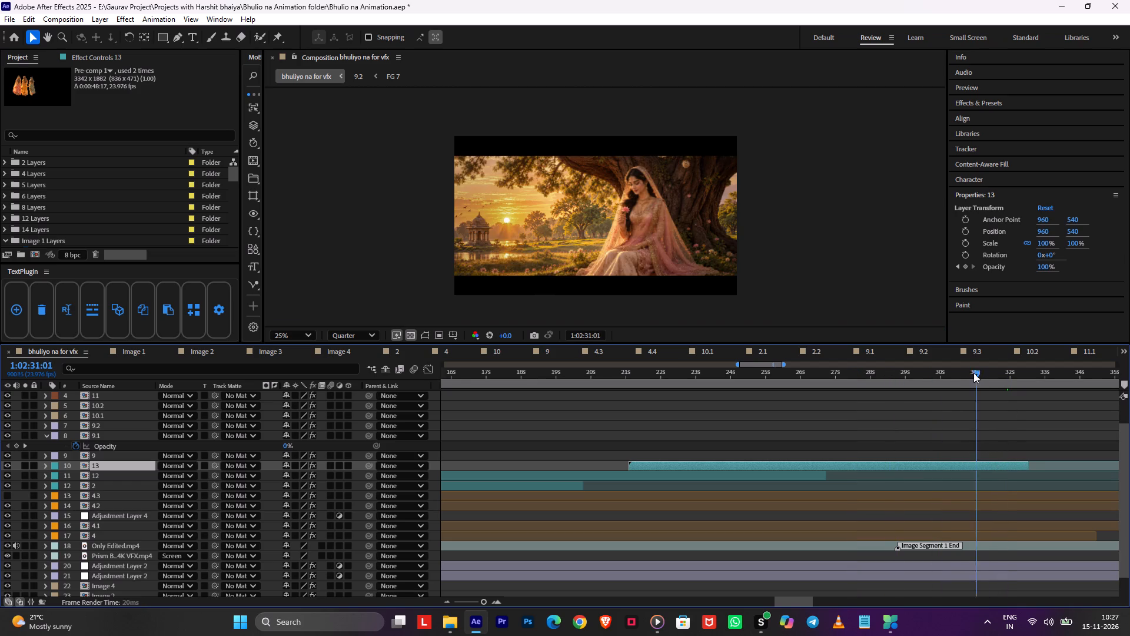
left_click_drag(973, 373, 952, 379)
double_click(955, 466)
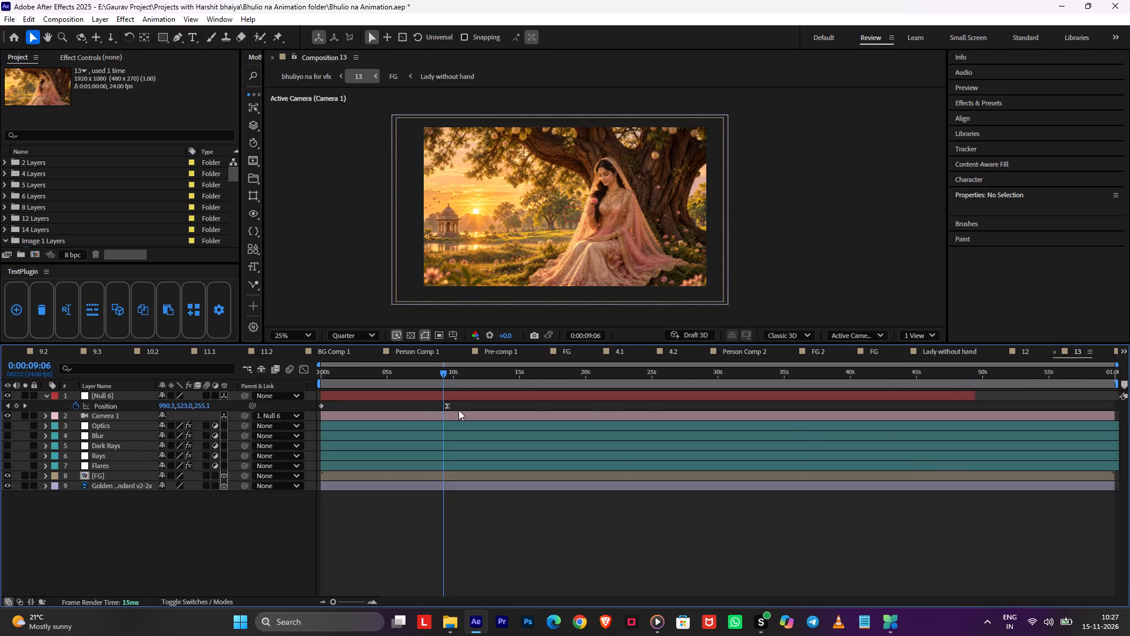
left_click_drag(449, 405, 516, 405)
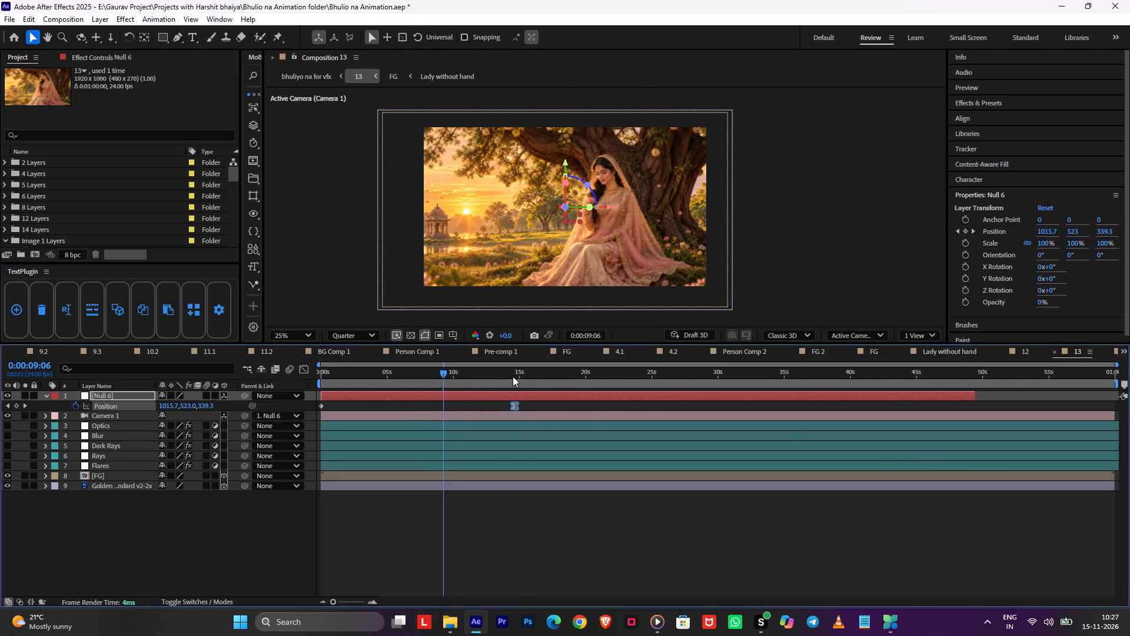
Set the X position of Null 6 to 1119 at the 0:00:00:00 keyframe.
left_click_drag(510, 375, 207, 398)
left_click_drag(177, 405, 178, 405)
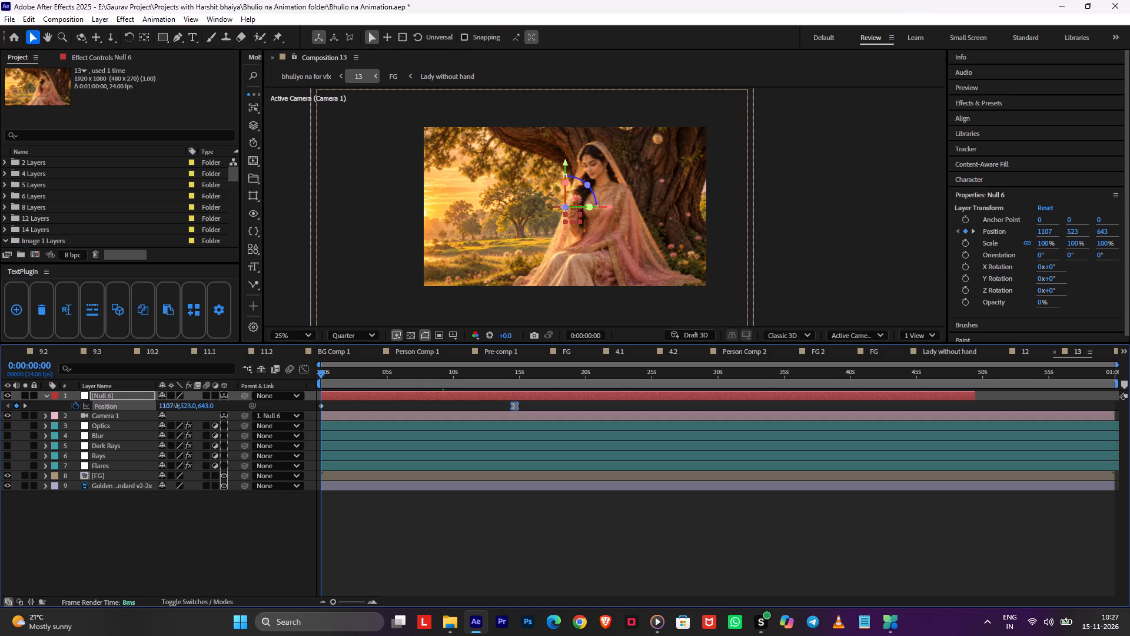
left_click_drag(178, 405, 185, 406)
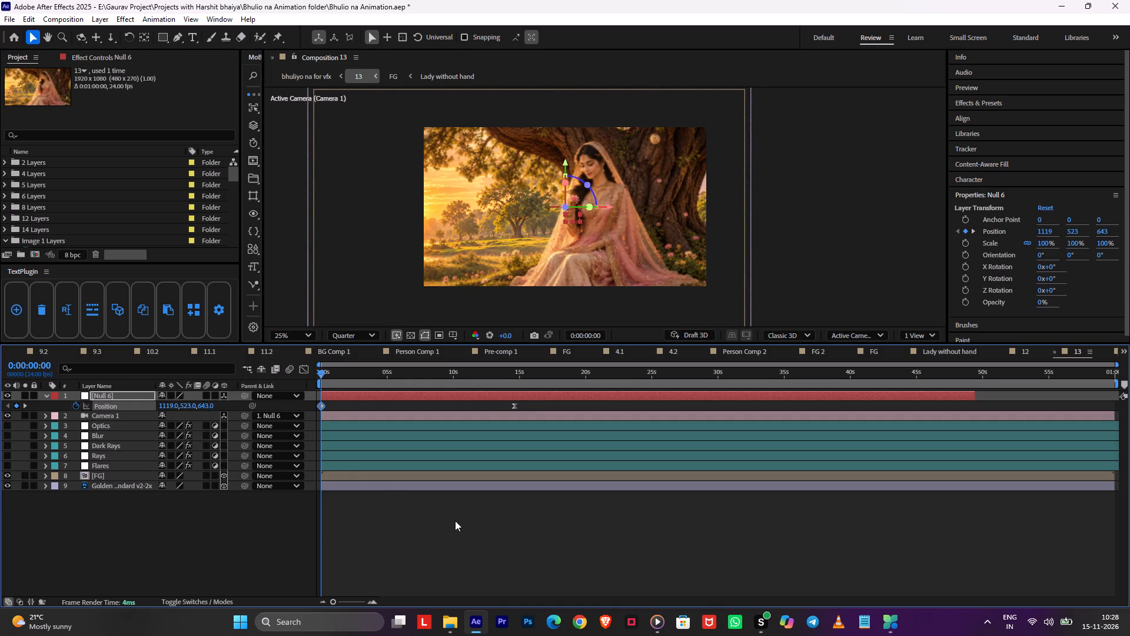
Return to the bhuliyo na for vfx composition and save the project.
left_click(456, 521)
key("Tab")
left_click(357, 512)
key("ctrl+s")
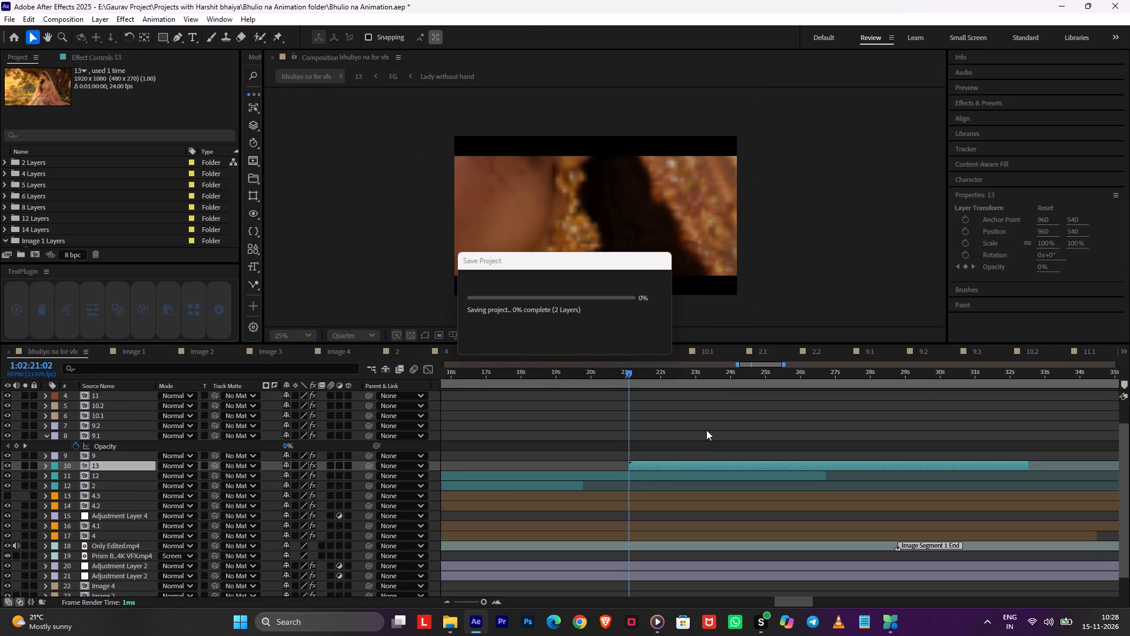
Preview the bhuliyo na for vfx timeline from about 1:02:16:11 to review the shot 12 close-up.
left_click(706, 430)
left_click_drag(607, 379, 575, 383)
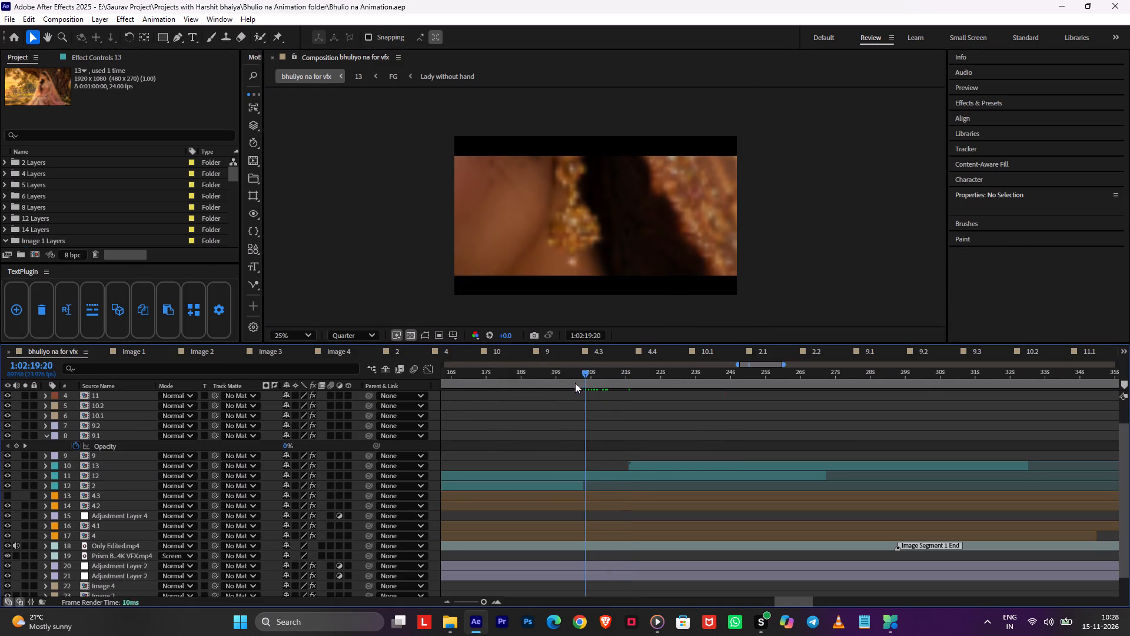
left_click_drag(575, 383, 467, 391)
key("space")
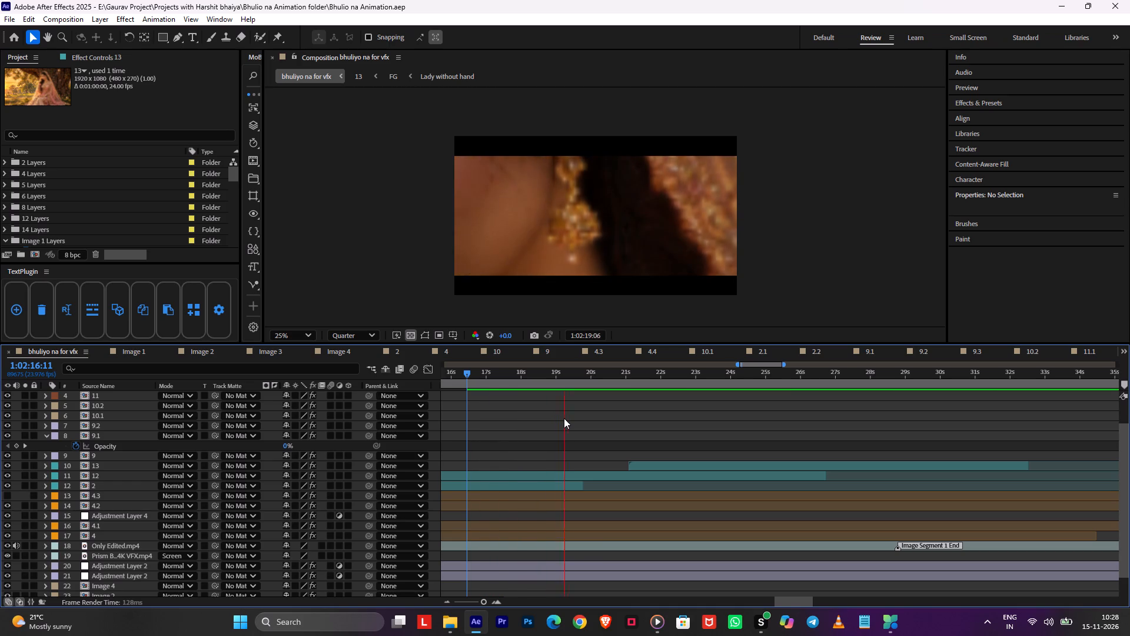
key("space")
Open composition 12, go through FG 4 into Lady without hand 2, and check its Golden 2x copy 2 layer by toggling visibility.
double_click(617, 479)
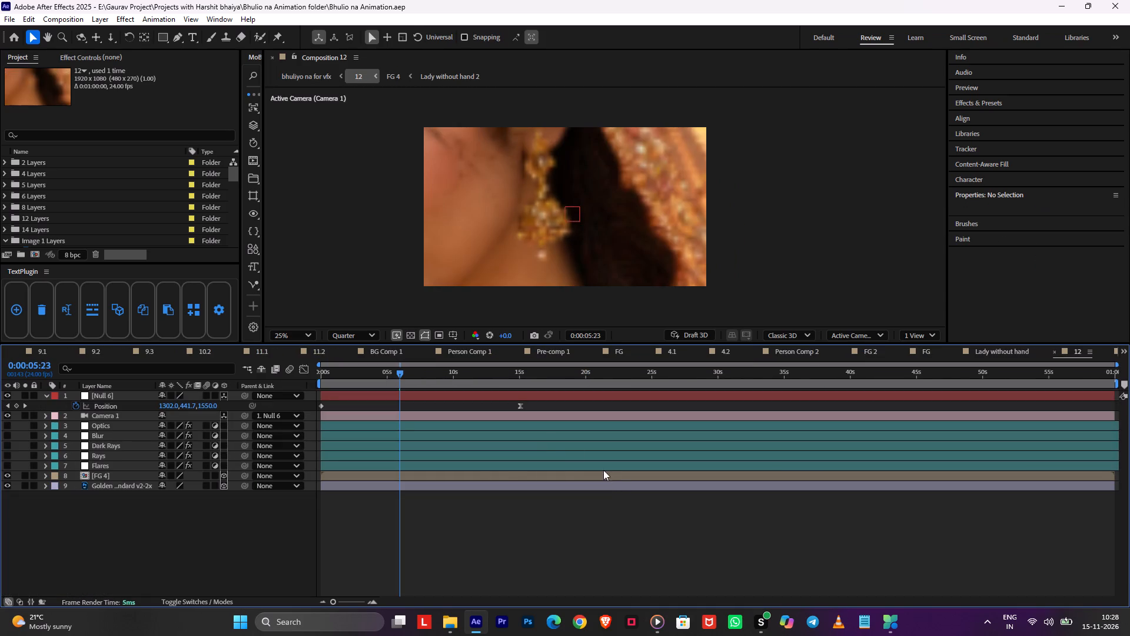
double_click(488, 472)
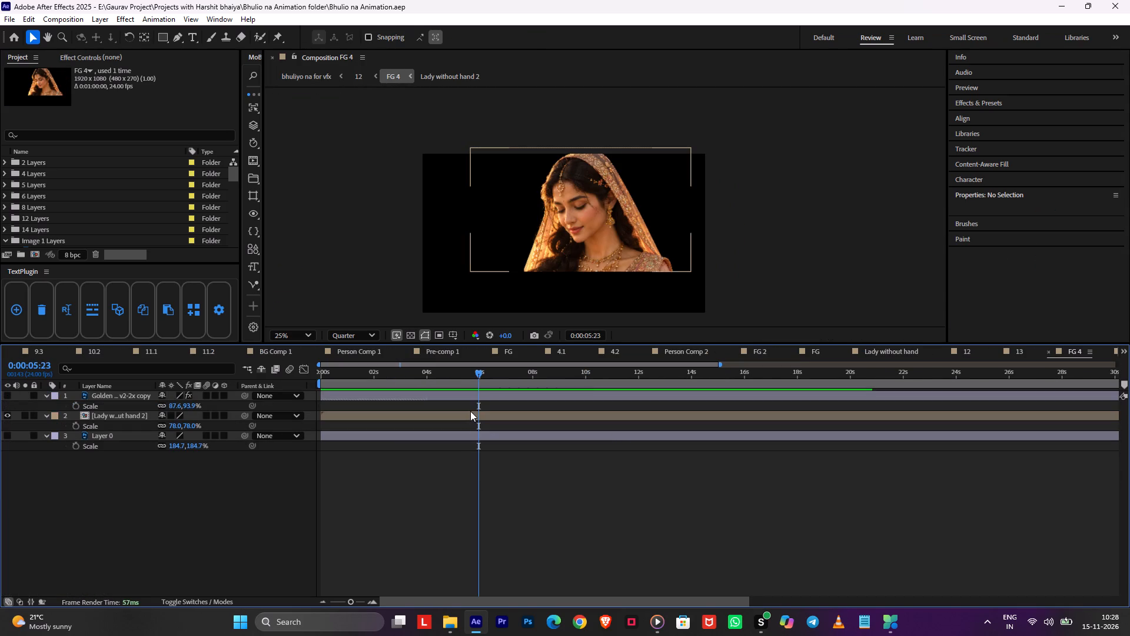
left_click(472, 406)
left_click(457, 408)
left_click(444, 415)
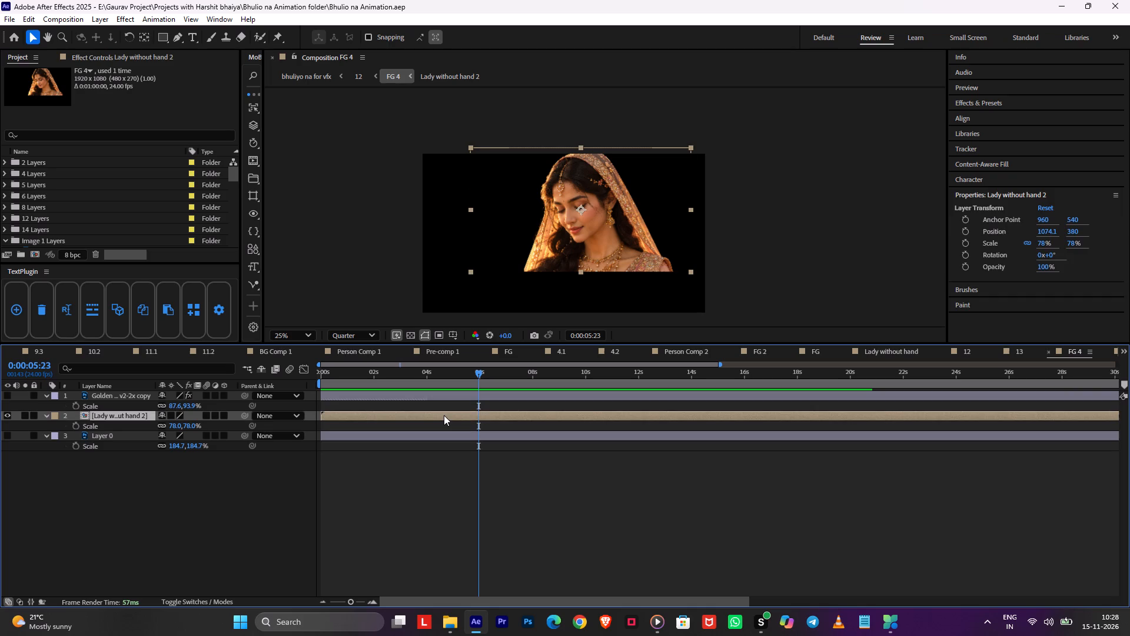
left_click(8, 397)
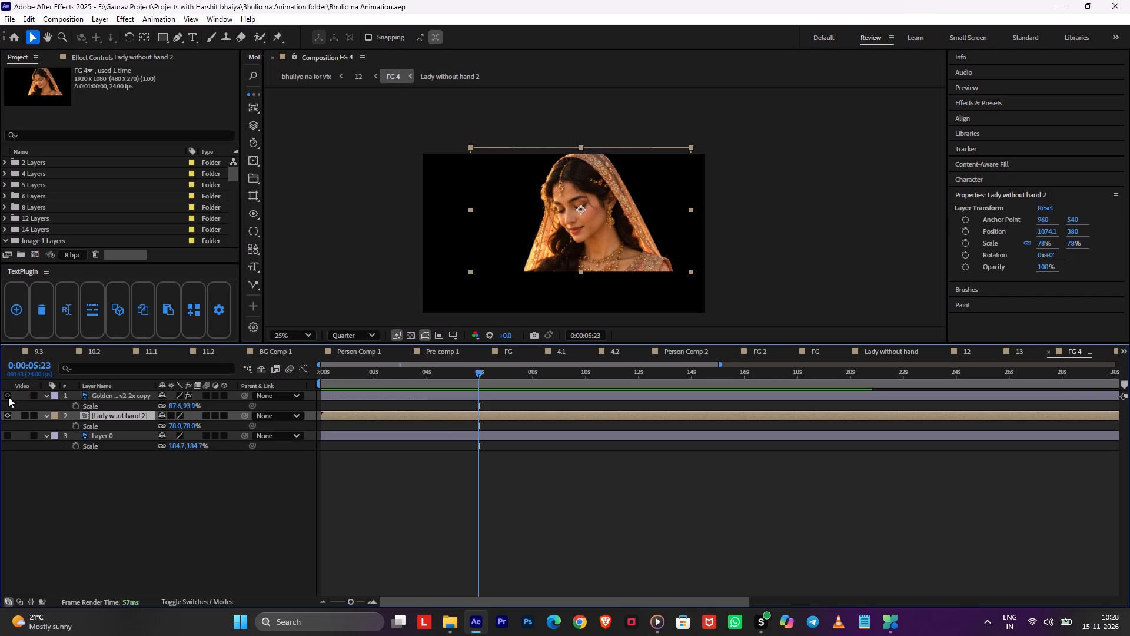
left_click(8, 397)
double_click(98, 415)
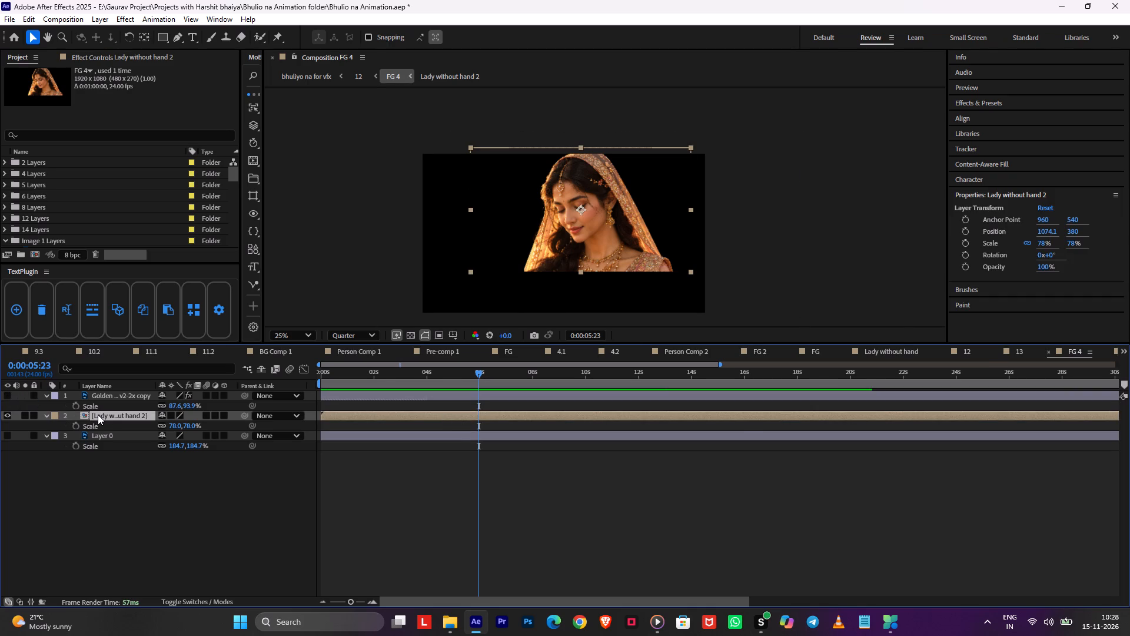
left_click(106, 416)
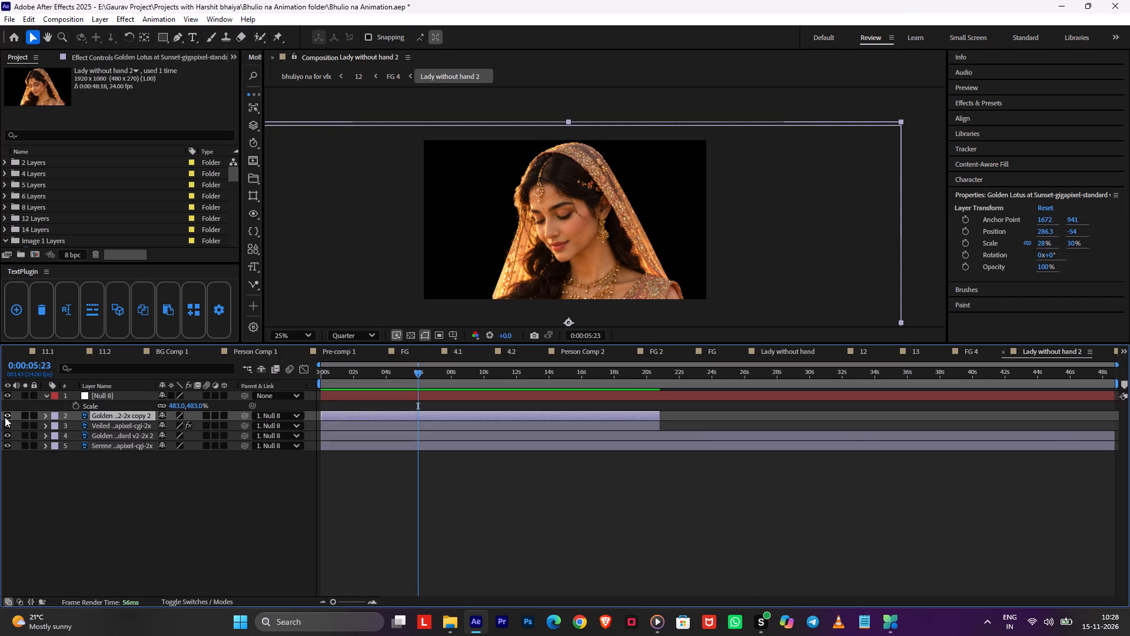
left_click(5, 417)
left_click(5, 417)
scroll(620, 220, "up", 1)
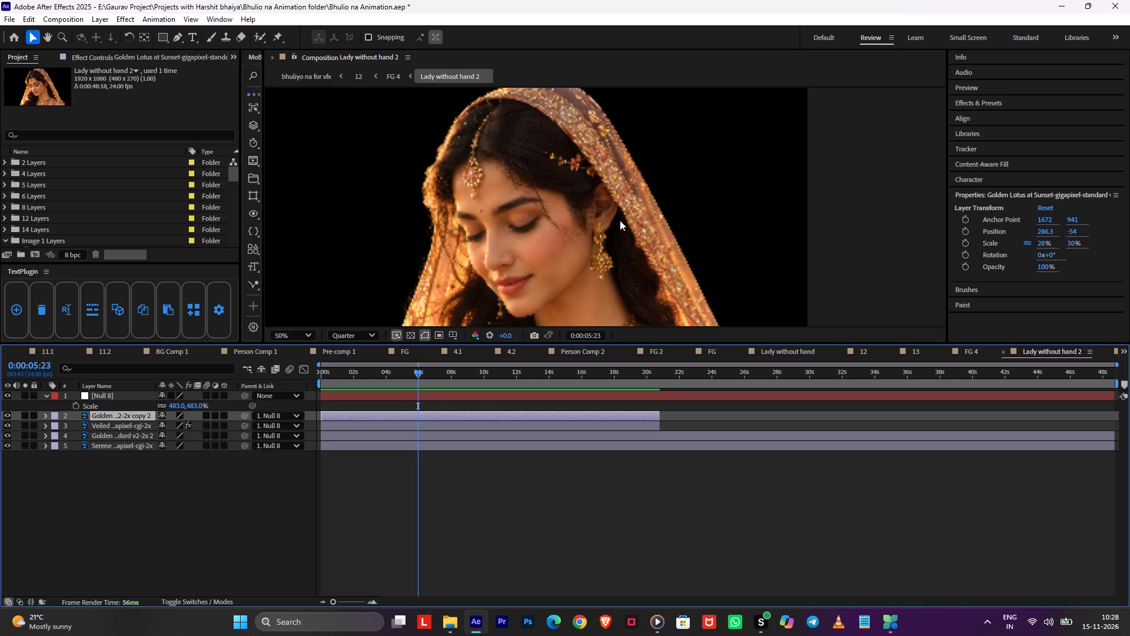
At 0:00:00:00 and Full resolution, place puppet pins on the Golden 2x copy 2 layer at the earring's stud and its bottom drop.
left_click_drag(338, 376, 221, 387)
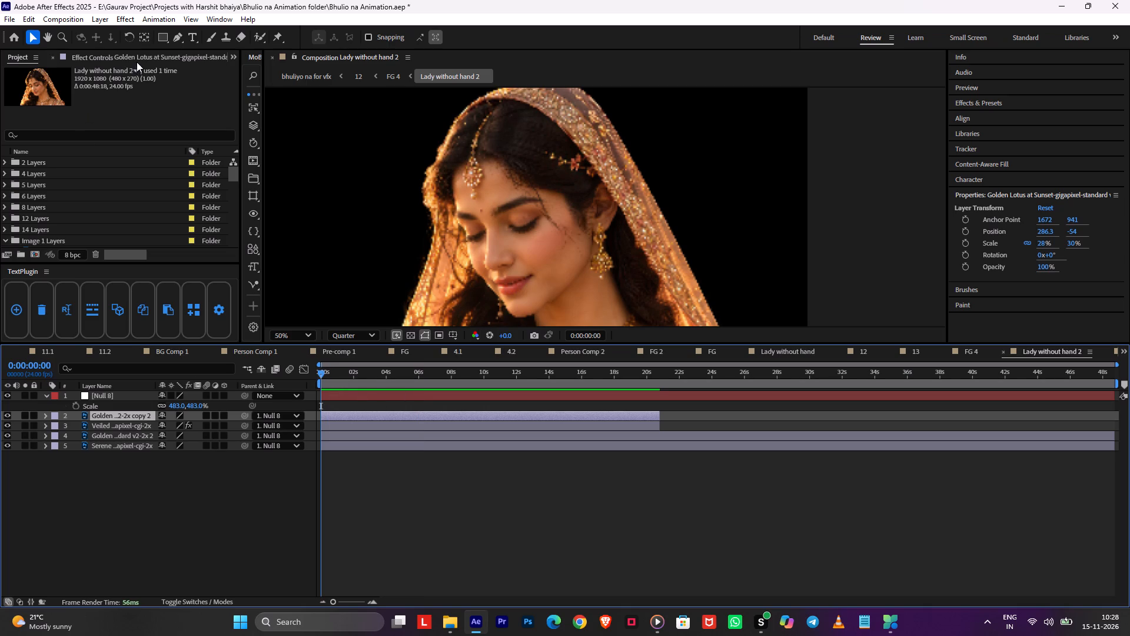
left_click(138, 60)
left_click(280, 35)
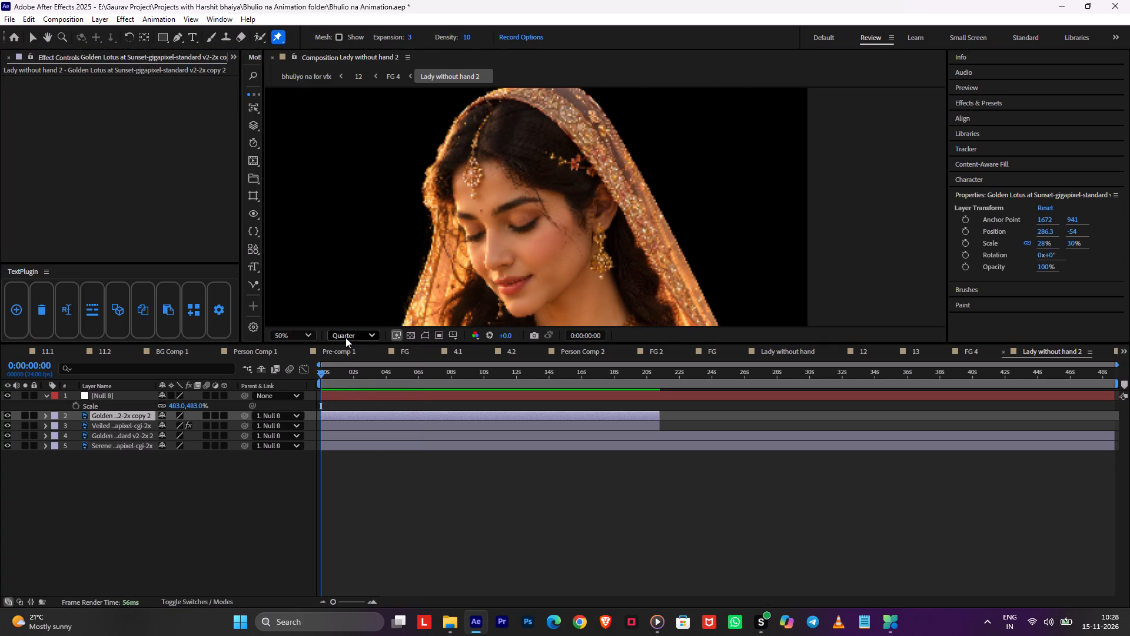
left_click(345, 337)
left_click(347, 375)
scroll(619, 234, "up", 1)
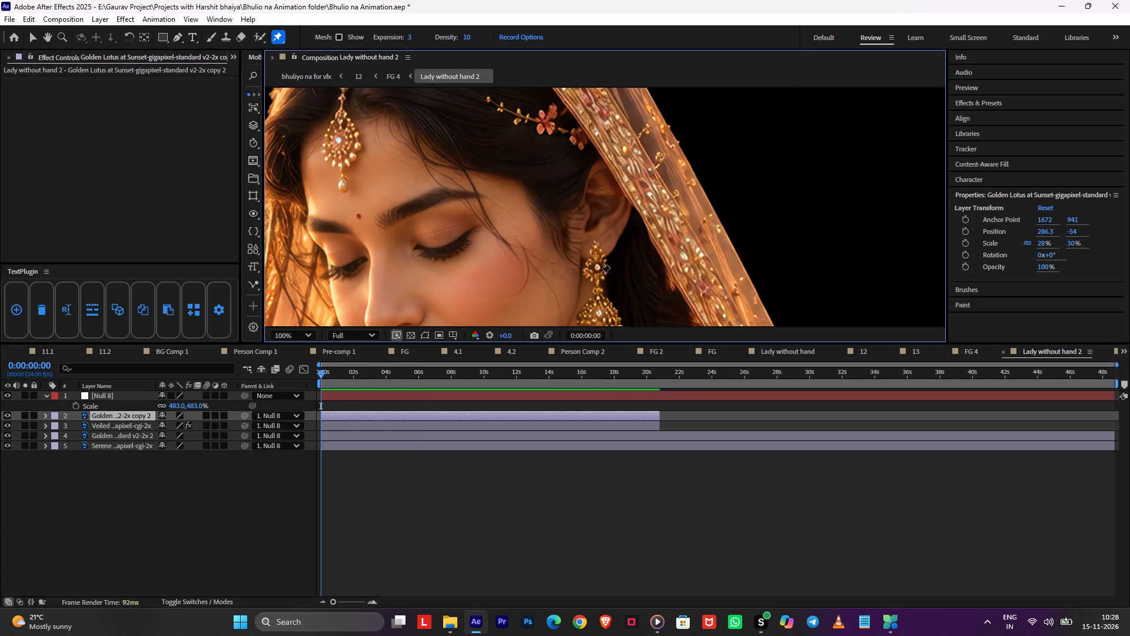
key("space")
key("space")
key("space")
key("space")
key("space")
key("space")
key("space")
key("space")
key("space")
key("space")
left_click_drag(600, 265, 587, 170)
left_click(586, 174)
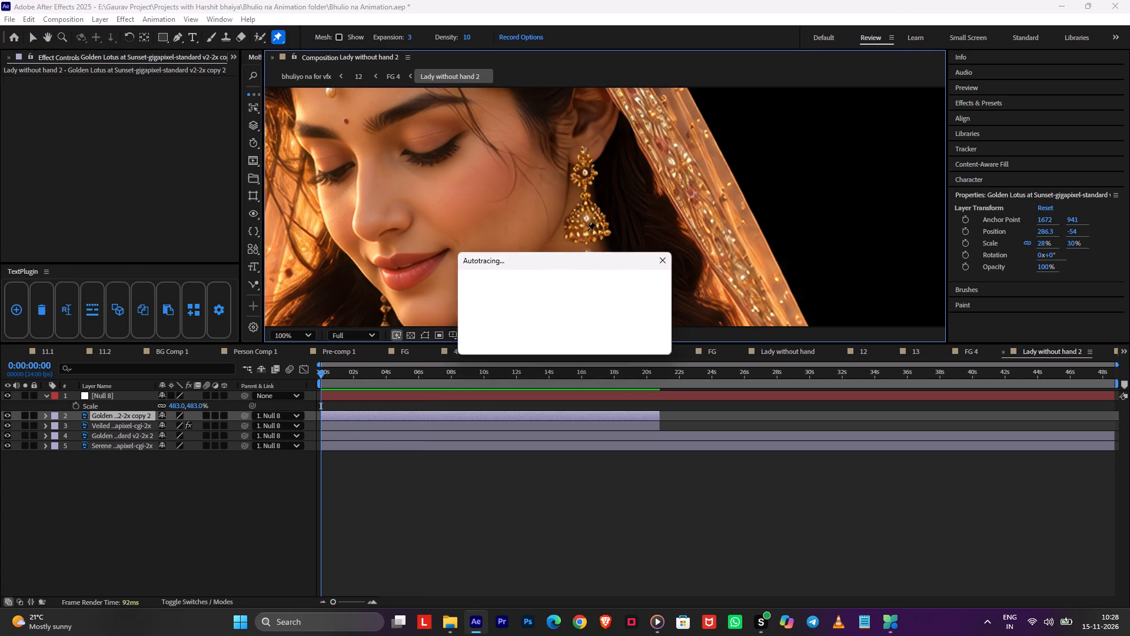
left_click(588, 253)
At 0:00:04:00, add a third puppet pin at the earring's top hook and shift the bottom pin slightly toward the face.
left_click_drag(377, 376, 385, 379)
key("ctrl+Right")
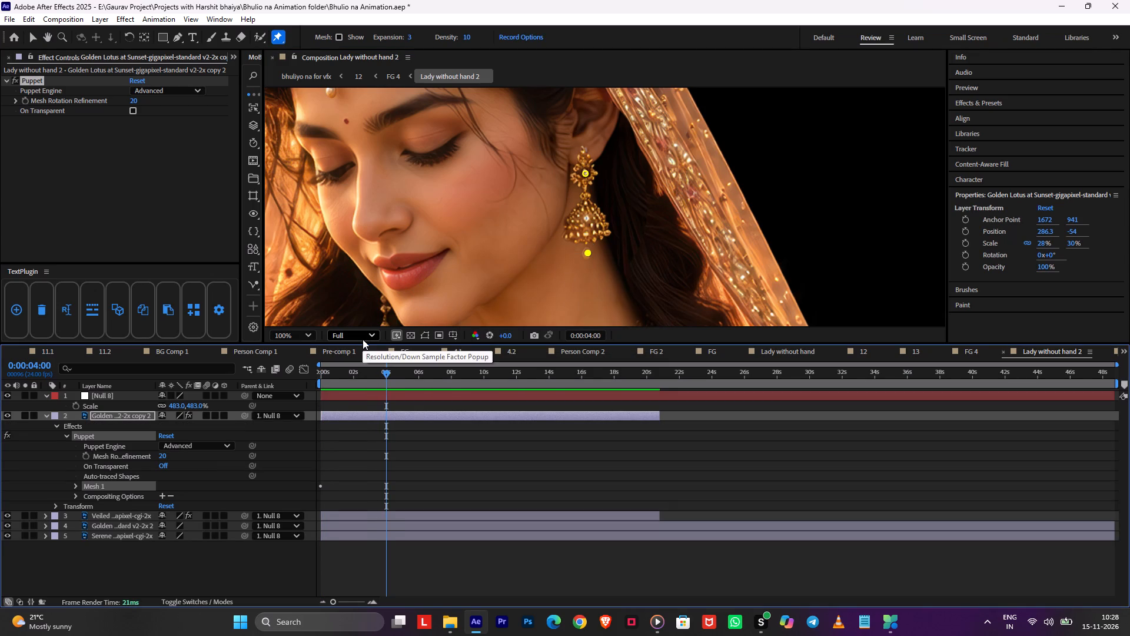
left_click_drag(591, 253, 589, 253)
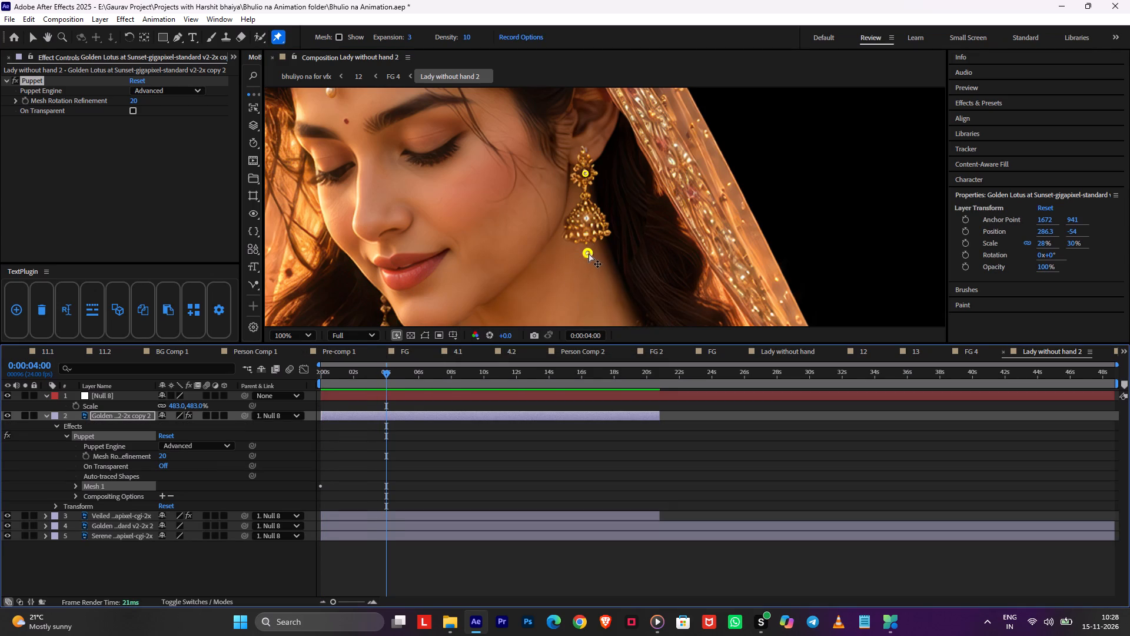
left_click_drag(589, 253, 585, 253)
key("ctrl+z")
scroll(601, 257, "up", 1)
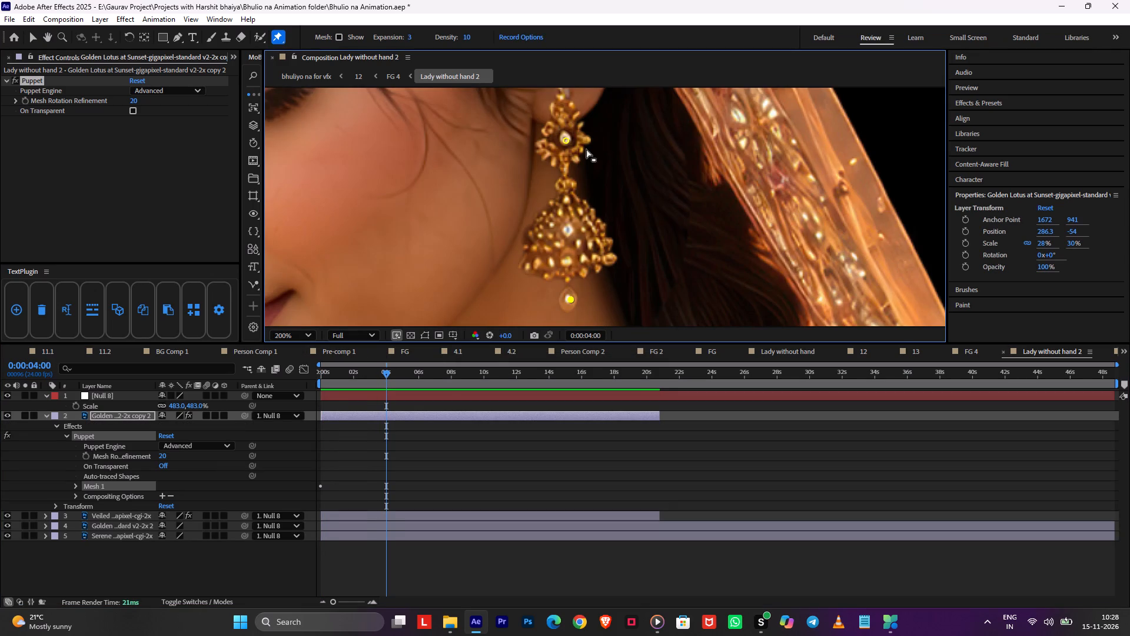
left_click(564, 101)
left_click_drag(572, 299, 563, 296)
key("ctrl+z")
left_click_drag(569, 300, 560, 300)
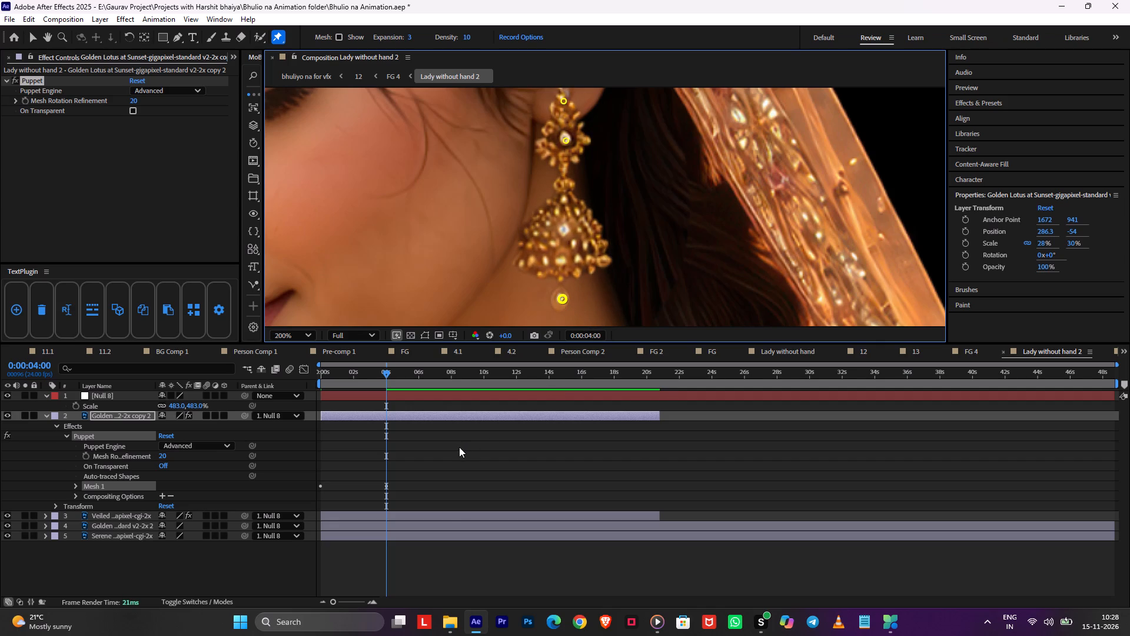
Reveal the puppet pin keyframes and copy the starting keyframes of Puppet Pins 1 and 2 to 0:00:08:00.
key("u")
left_click_drag(407, 491, 299, 479)
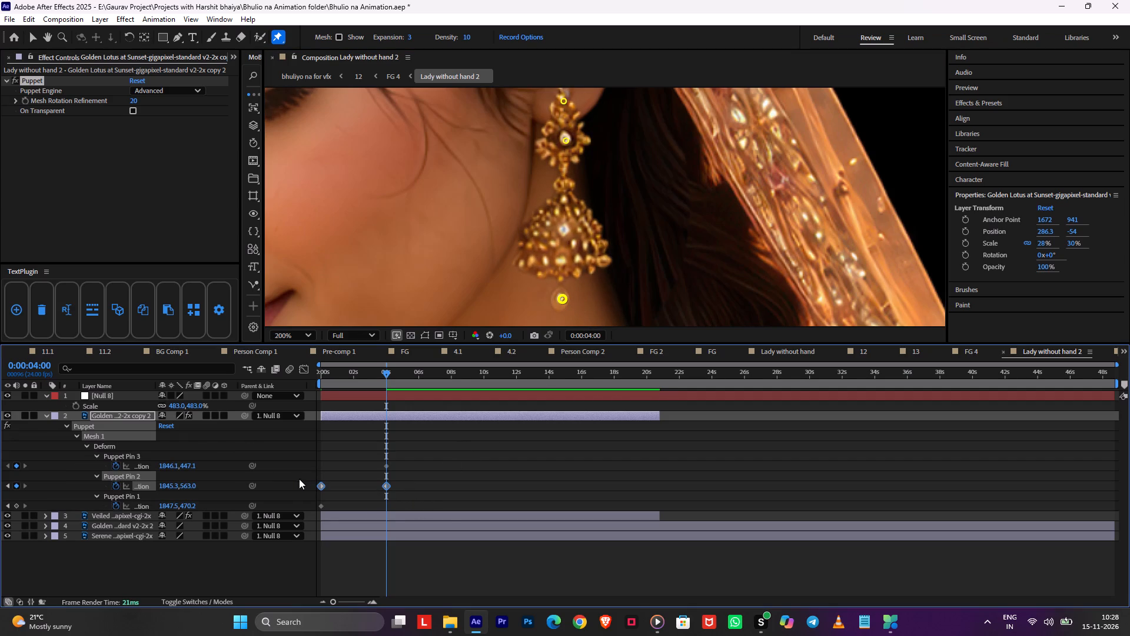
left_click(451, 380)
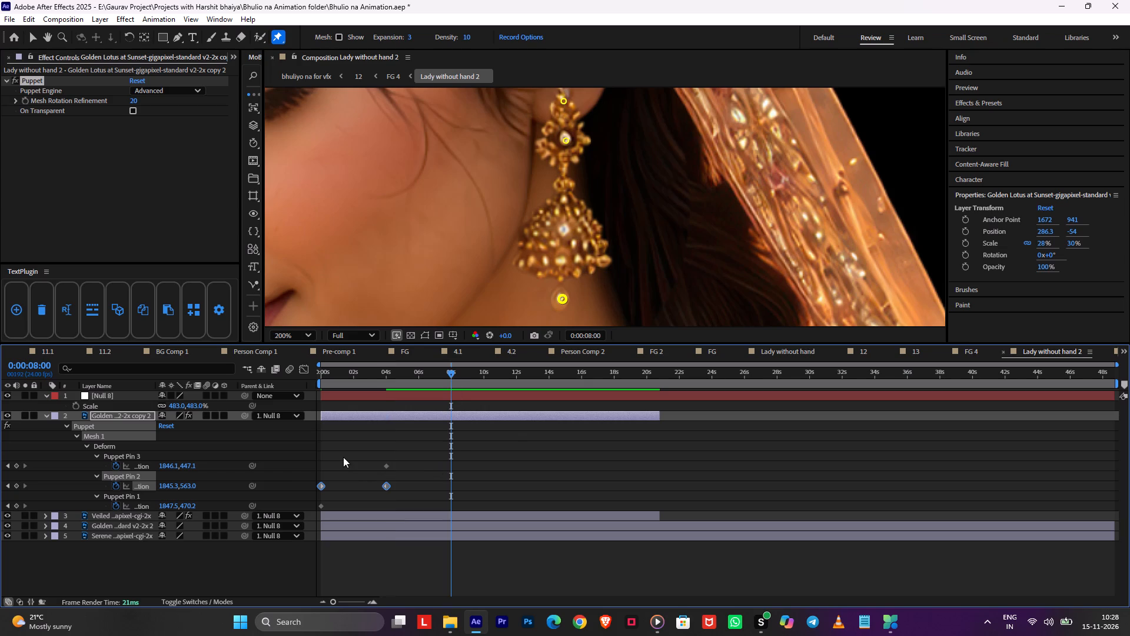
left_click_drag(343, 456, 301, 518)
key("ctrl+c")
key("ctrl+v")
Apply Easy Ease to all three position keyframes of Puppet Pin 2.
left_click_drag(484, 485, 370, 486)
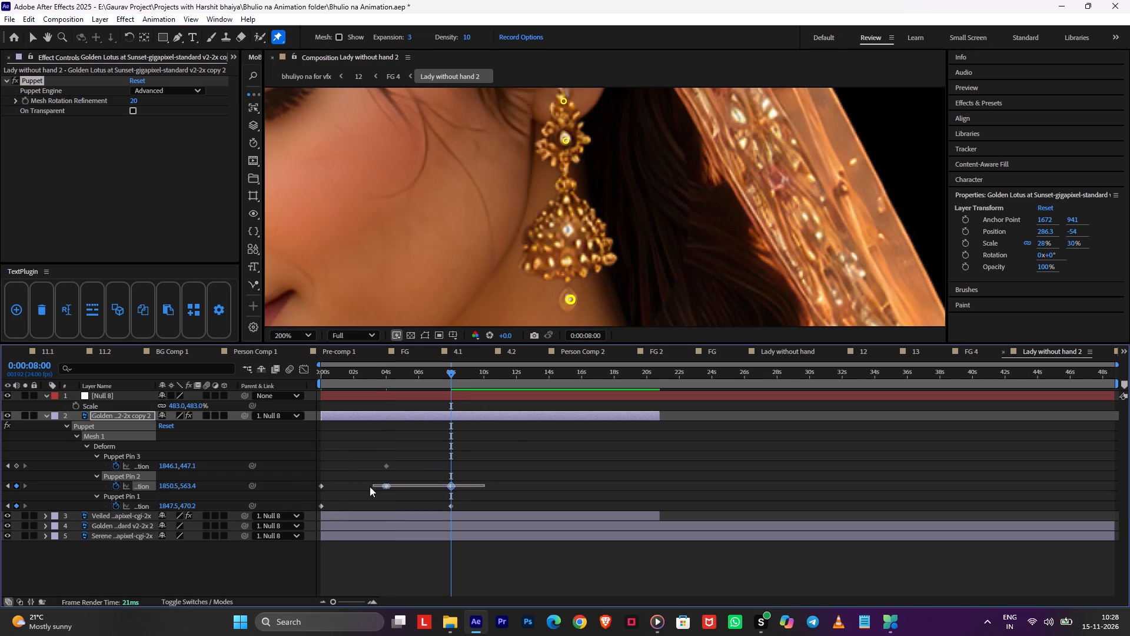
left_click_drag(370, 486, 303, 491)
key("F9")
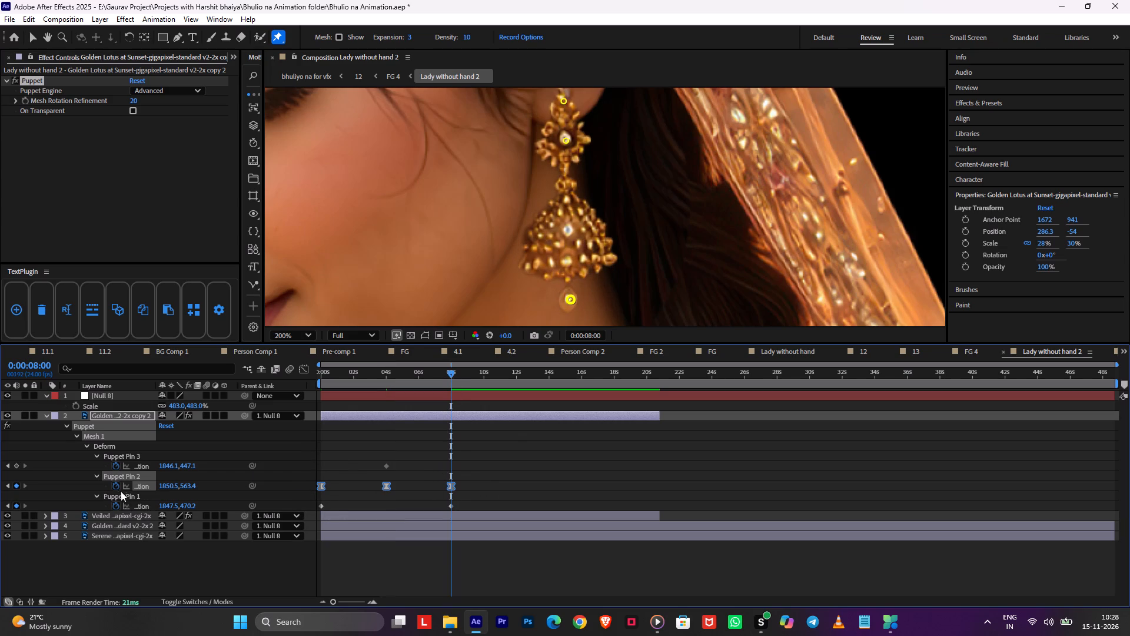
Add the expression loopOut('pingpong') to Puppet Pin 2's position.
left_click(118, 487, "alt")
key("l")
key("o")
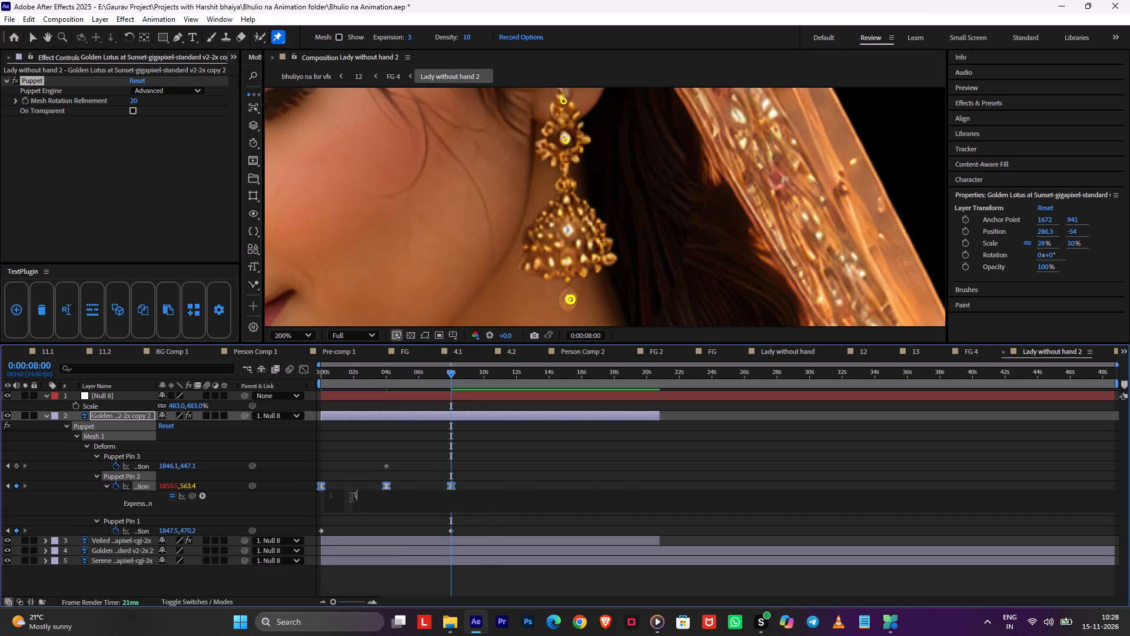
key("o")
double_click(373, 549)
key("apostrophe")
key("p")
key("i")
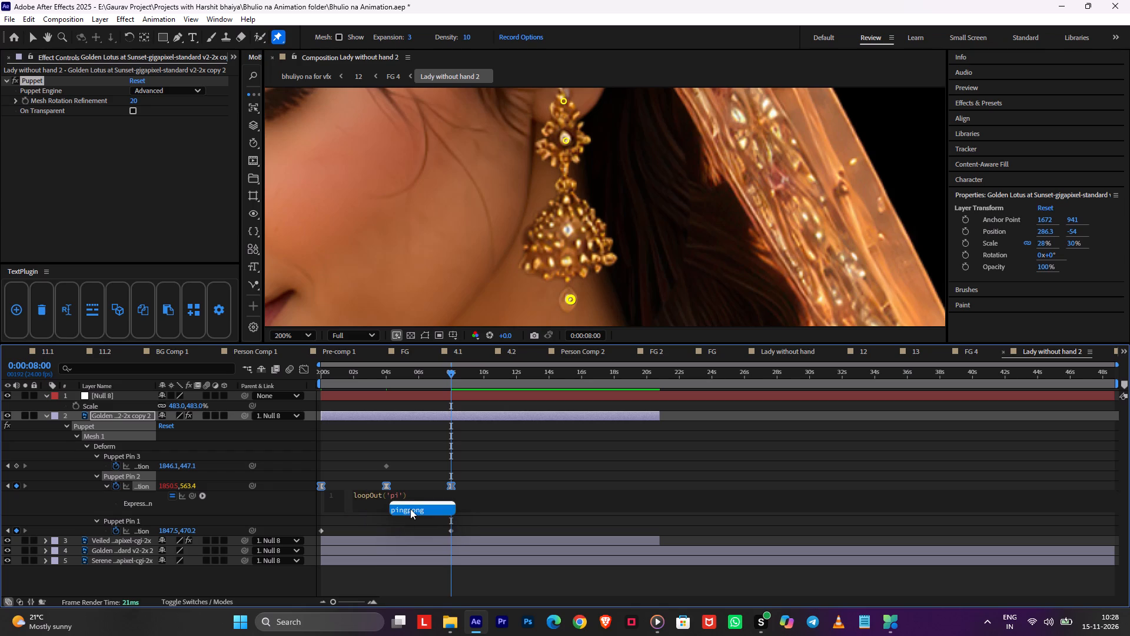
double_click(410, 509)
left_click(408, 425)
Save the project and preview the earring swing from 0:00:00:00.
left_click_drag(411, 380, 268, 399)
key("ctrl+s")
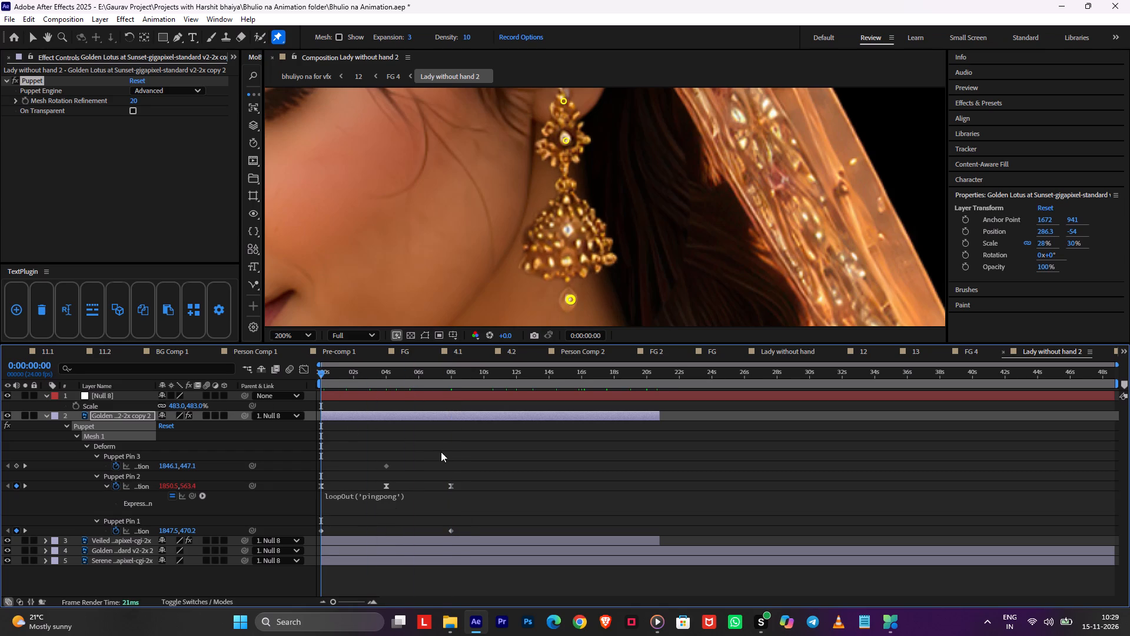
left_click(441, 452)
key("space")
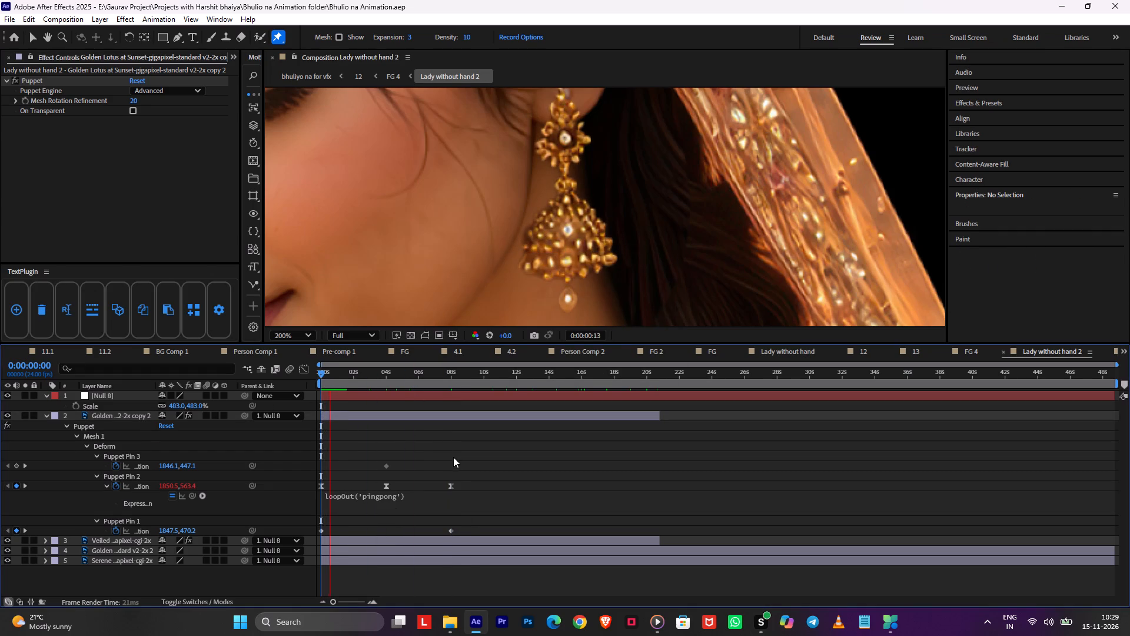
scroll(664, 241, "down", 1)
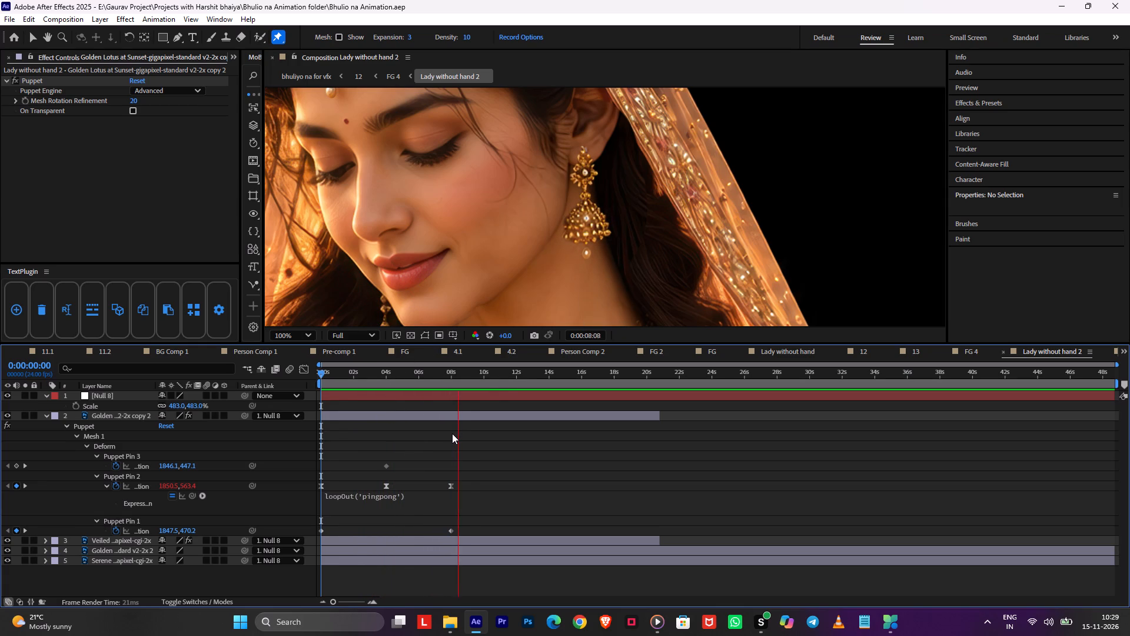
key("space")
Compress all puppet pin keyframes proportionally so the last ones land at 0:00:06:00 and the middle ones at about 3 seconds.
left_click_drag(448, 377, 280, 393)
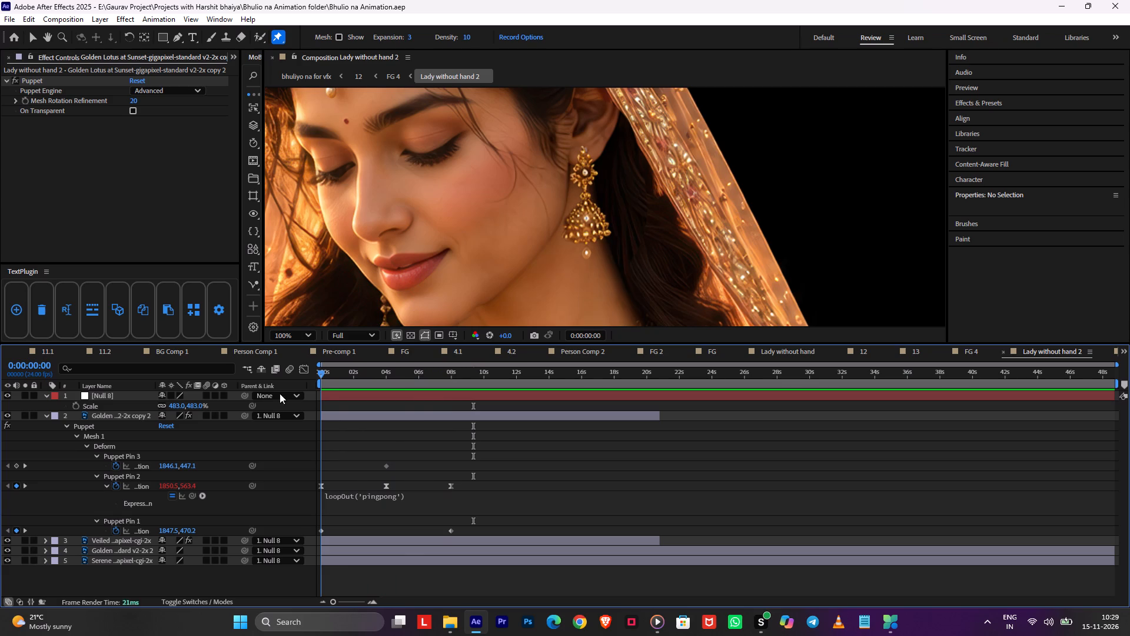
left_click_drag(280, 393, 416, 416)
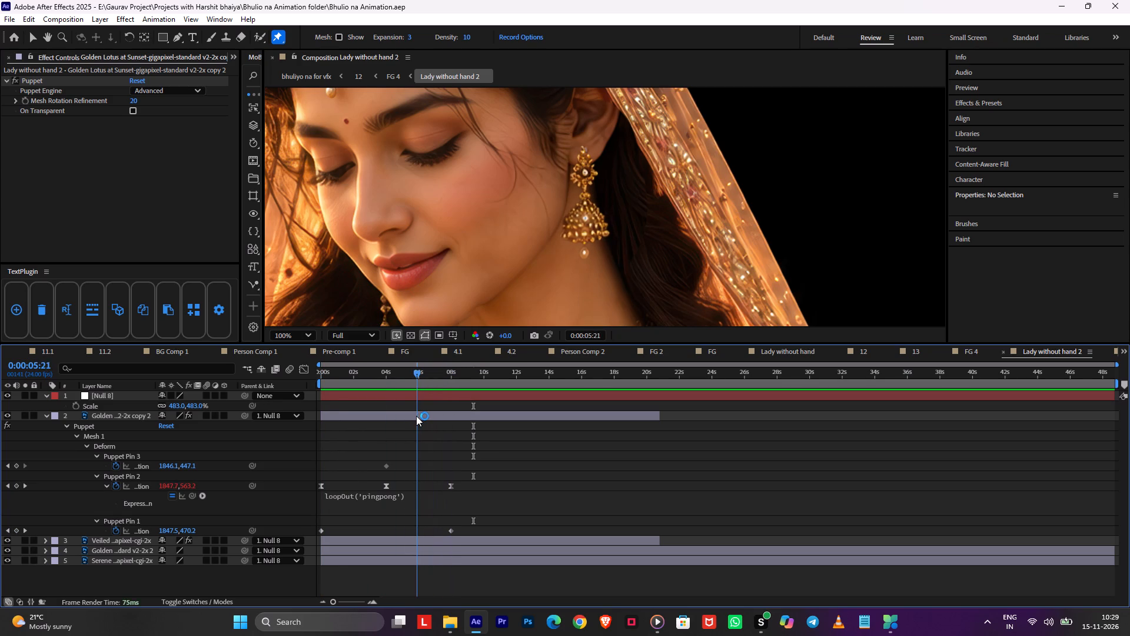
left_click_drag(416, 416, 418, 417)
left_click_drag(483, 452, 298, 551)
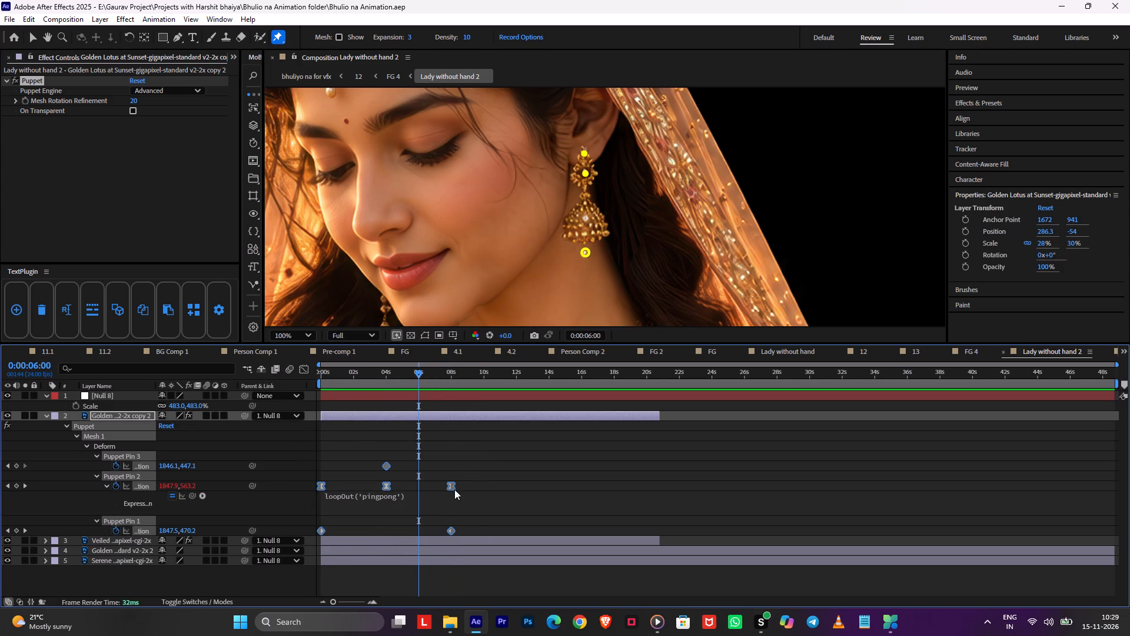
left_click_drag(449, 485, 410, 486, "alt")
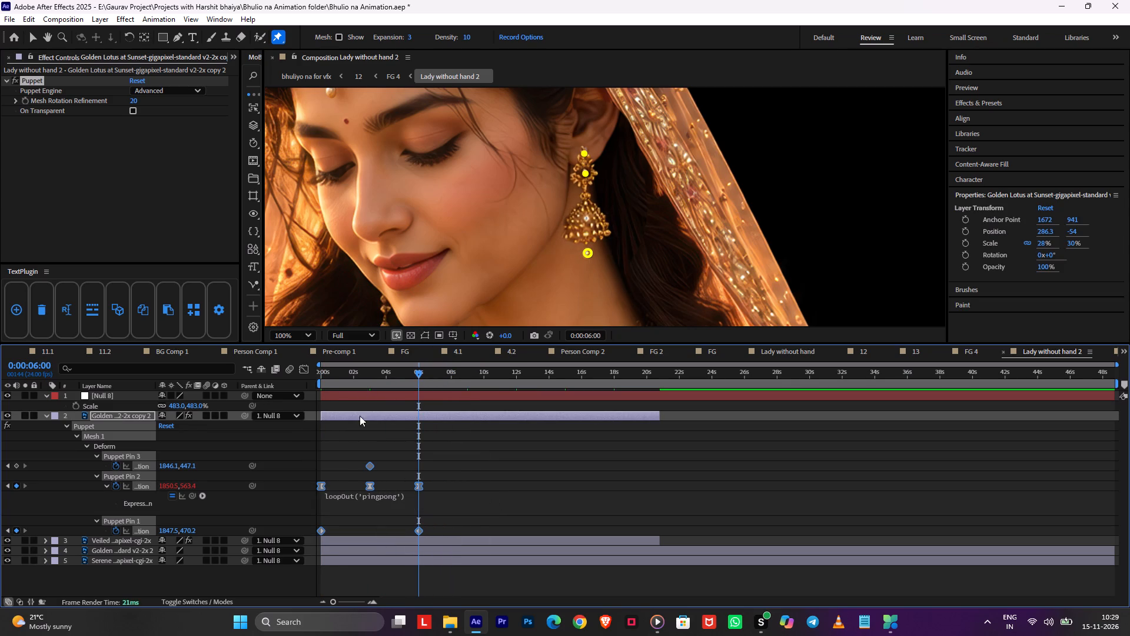
Adjust the ease handles of the puppet pin position keyframes in the speed graph, return to 0:00:00:00 and save the project.
left_click(300, 370)
left_click_drag(505, 487, 212, 575)
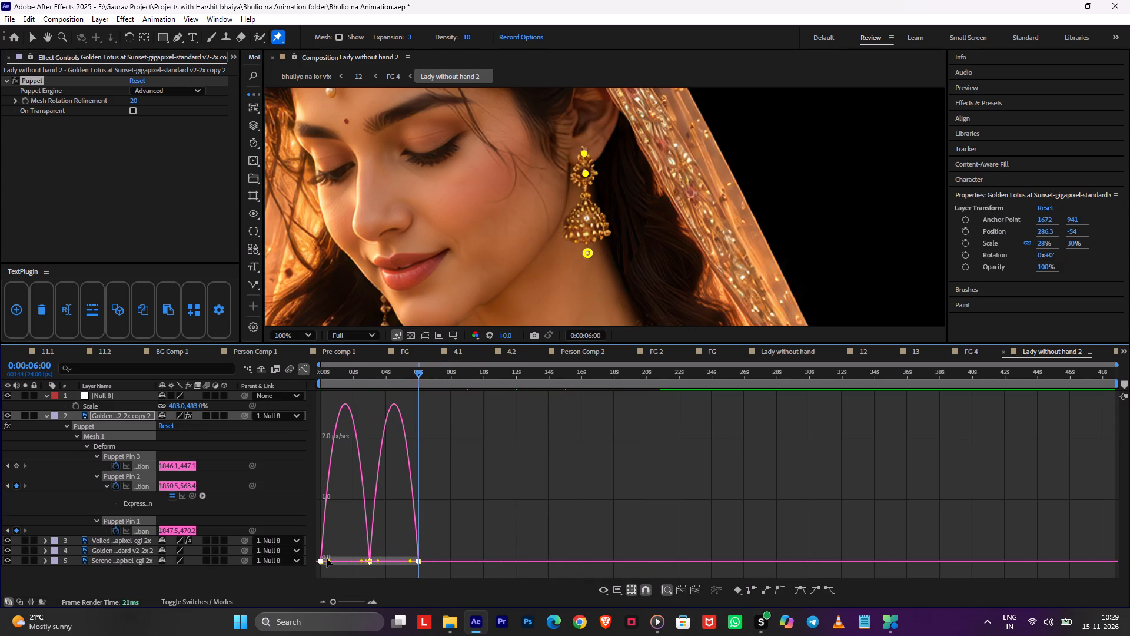
left_click(328, 560)
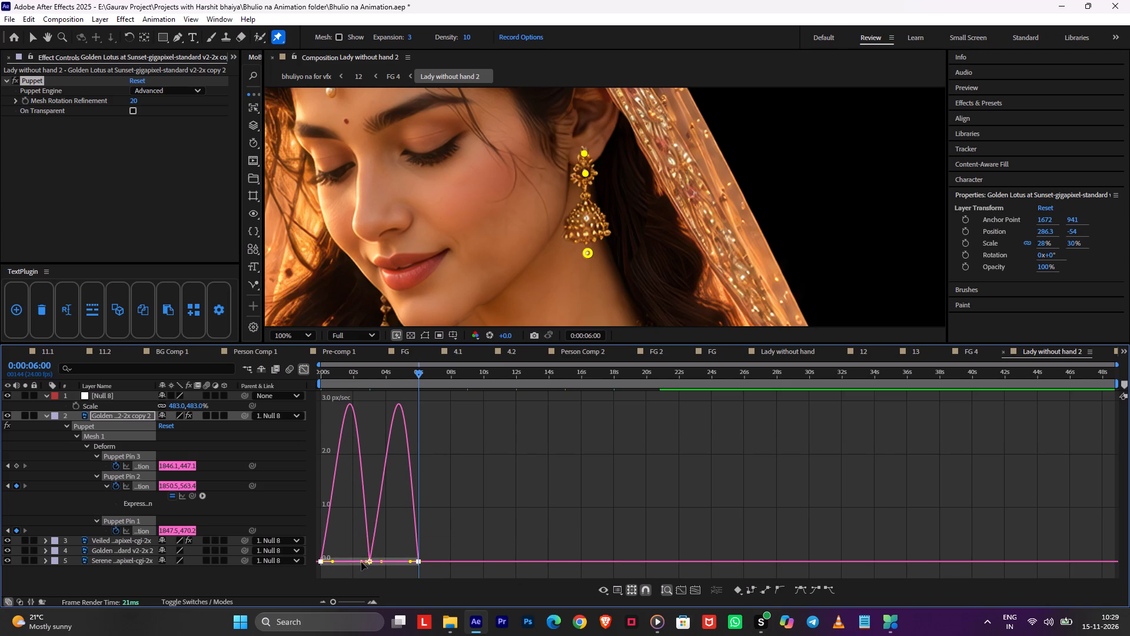
left_click(361, 561)
left_click(298, 370)
left_click_drag(386, 384, 351, 389)
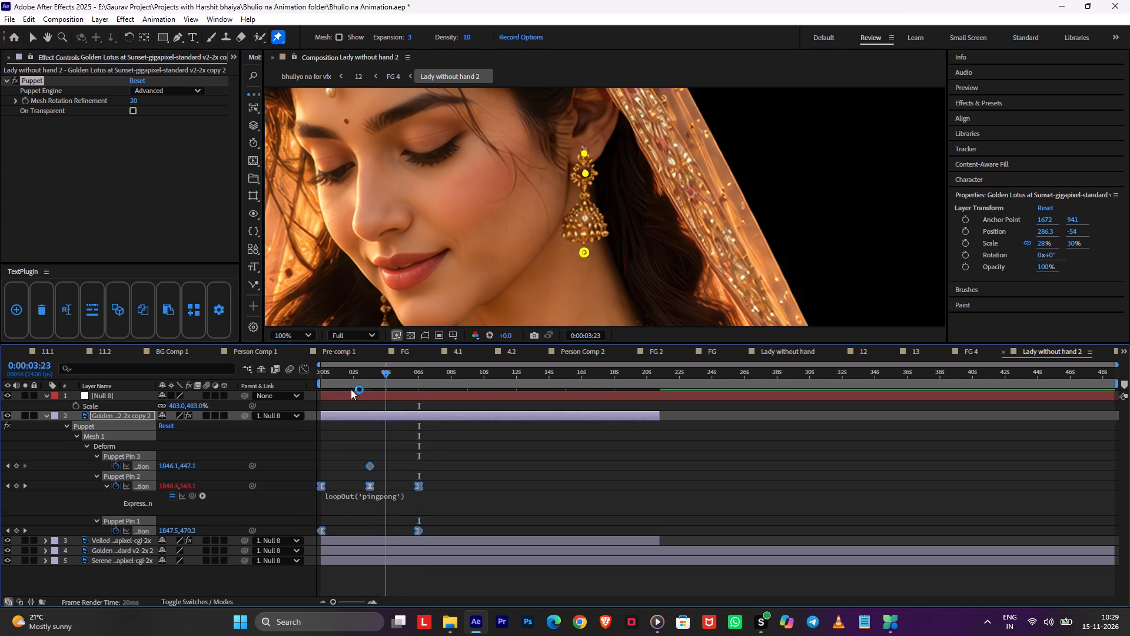
left_click_drag(351, 389, 297, 410)
left_click(428, 442)
key("ctrl+s")
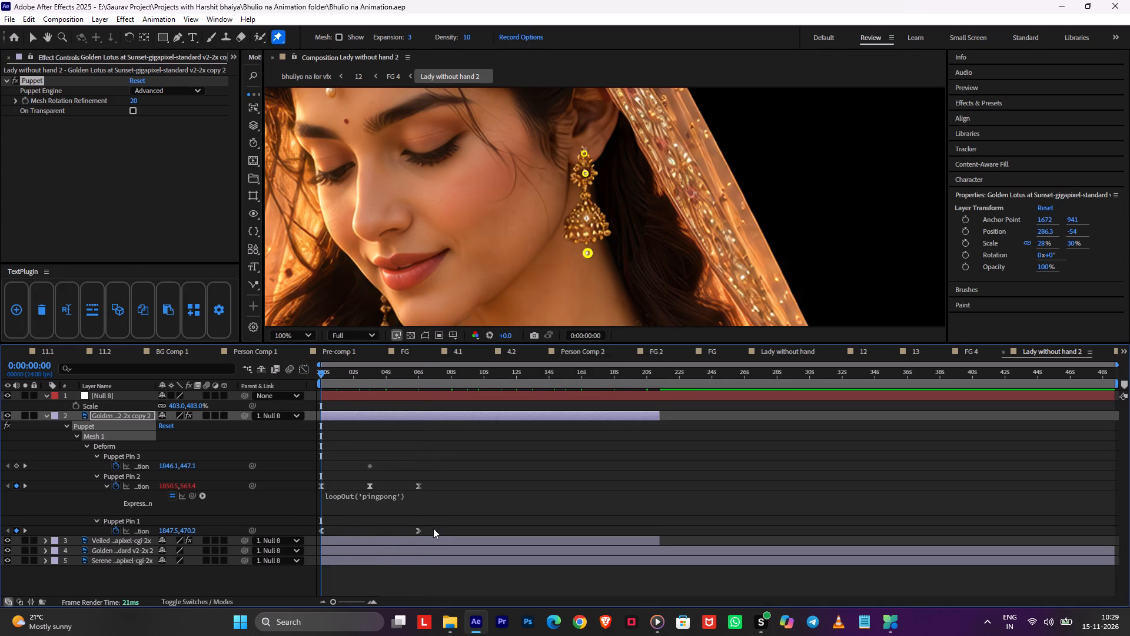
Apply Easy Ease to both position keyframes of Puppet Pin 1 and preview the earring swing from 0:00:00:00.
left_click_drag(433, 528, 291, 533)
key("F9")
left_click(394, 403)
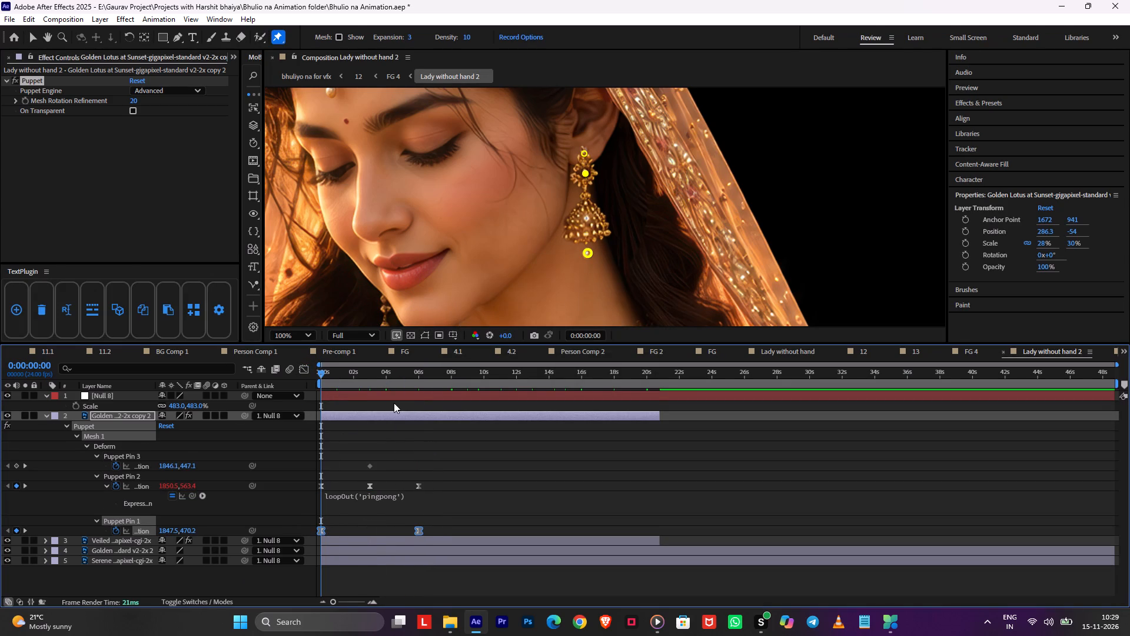
key("space")
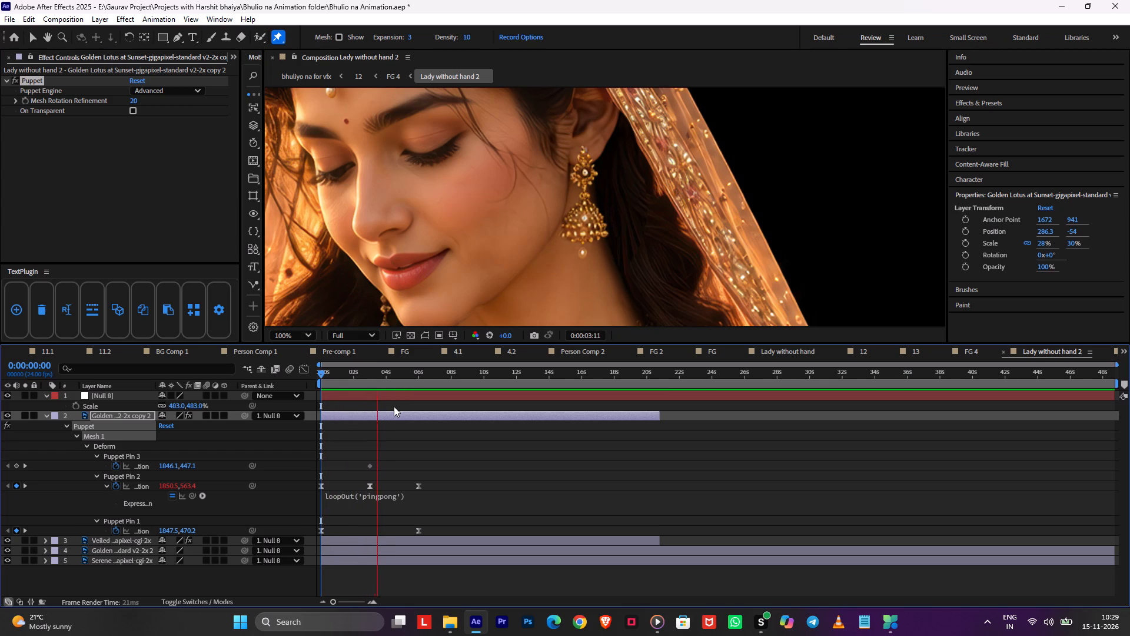
key("space")
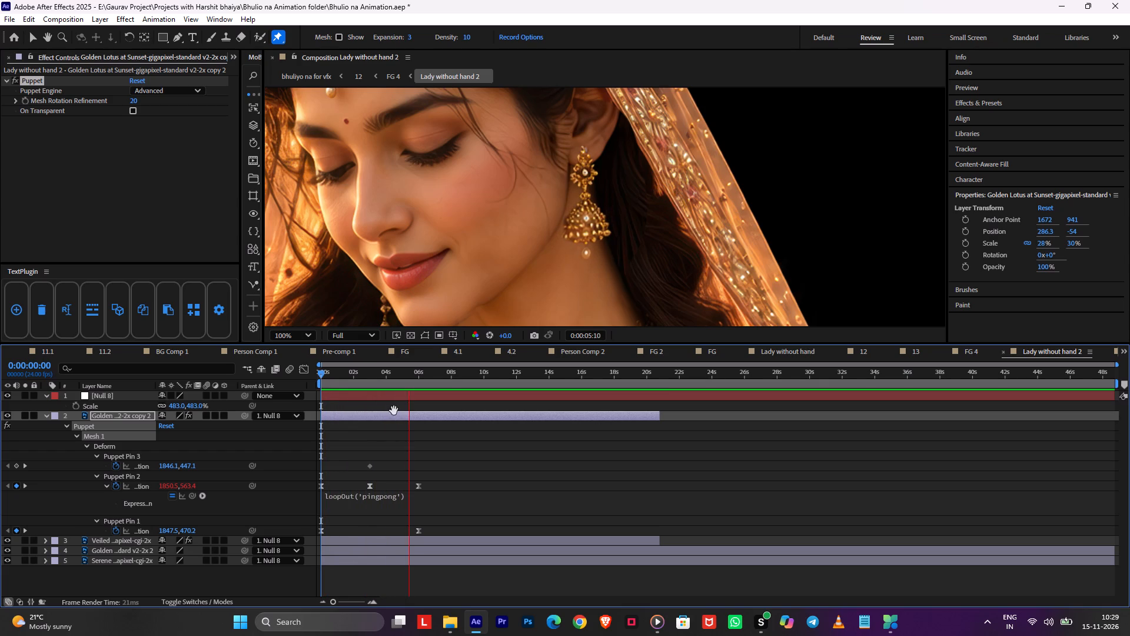
Return from Lady without hand 2 through FG 4 to the bhuliyo na for vfx composition and save the project.
key("Tab")
left_click(326, 412)
left_click(508, 458)
key("Tab")
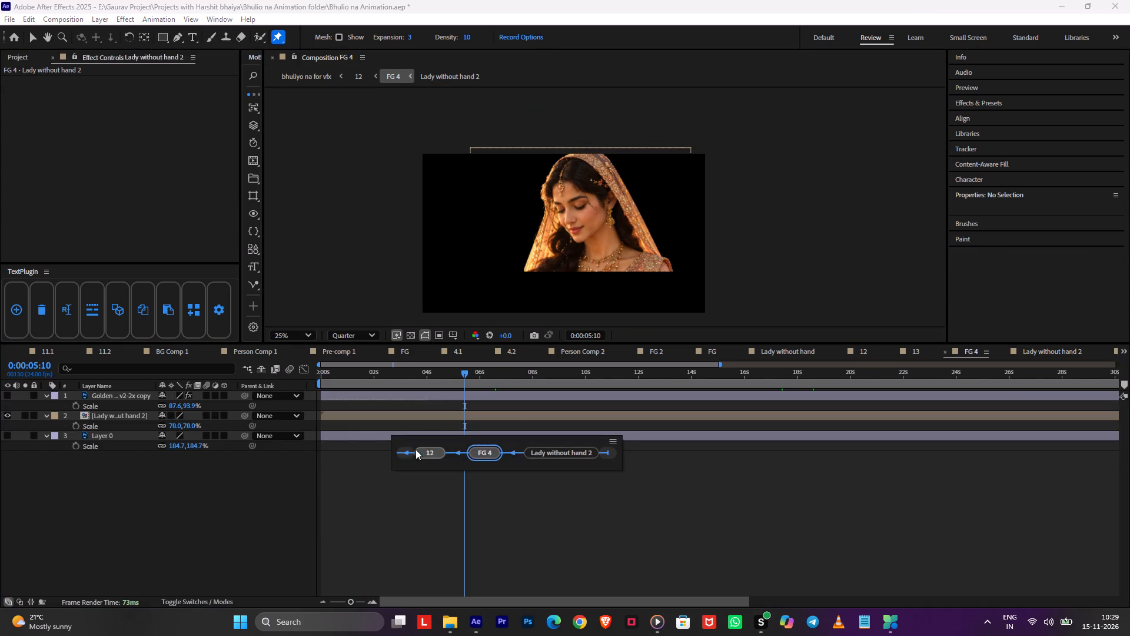
left_click(414, 449)
left_click(435, 452)
key("ctrl+s")
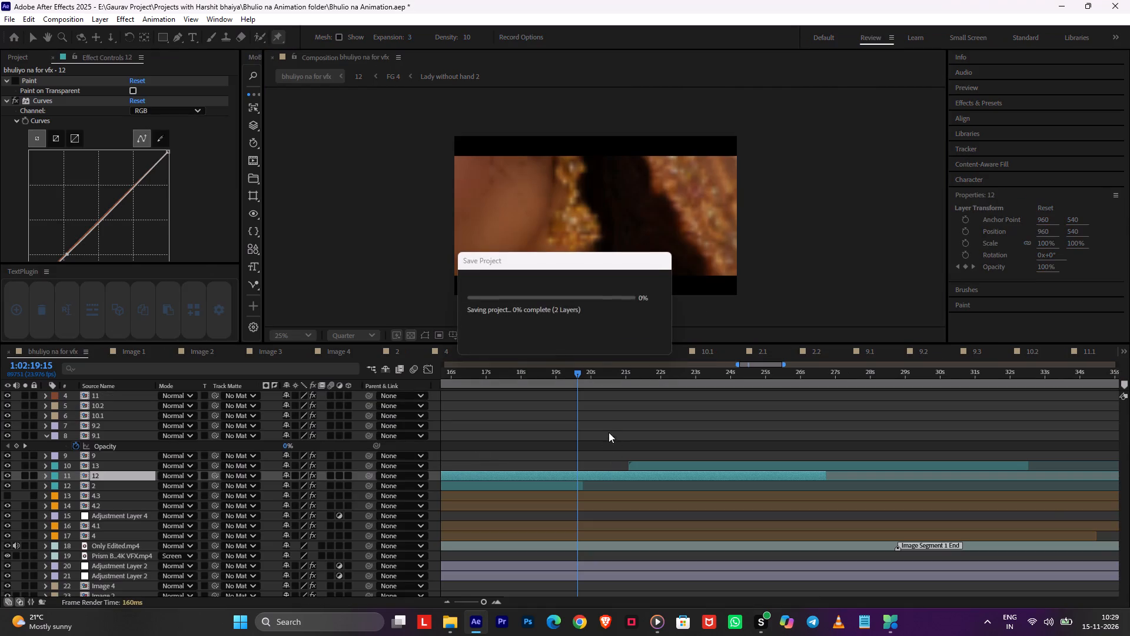
Preview the main composition from 1:02:19:15 and again from 1:02:32:12.
left_click(609, 430)
key("space")
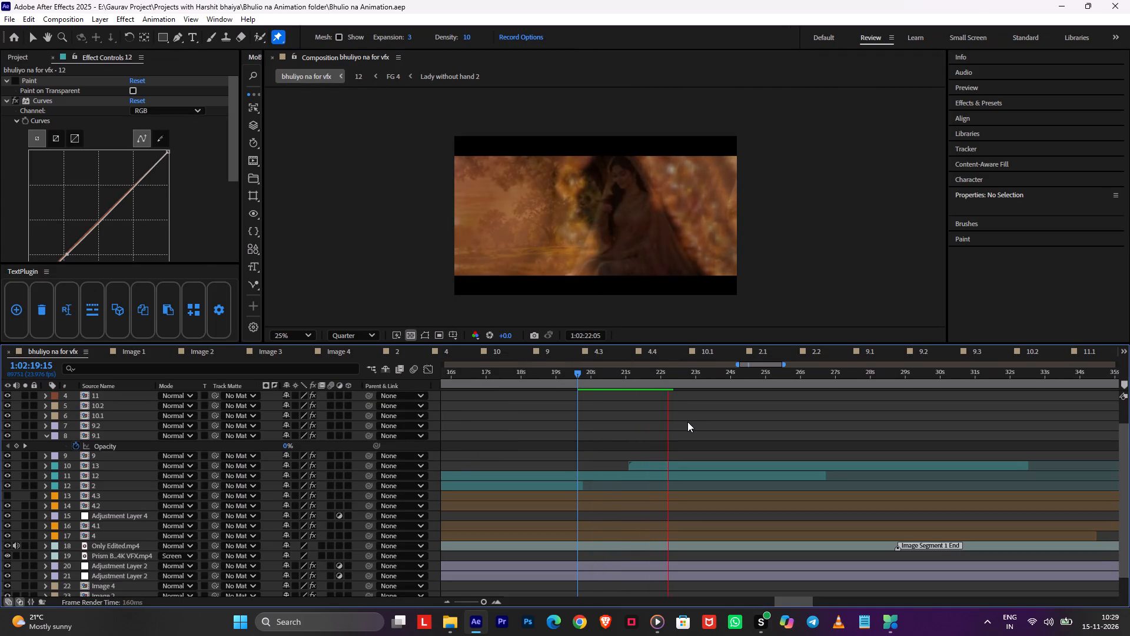
scroll(760, 422, "down", 2, "alt")
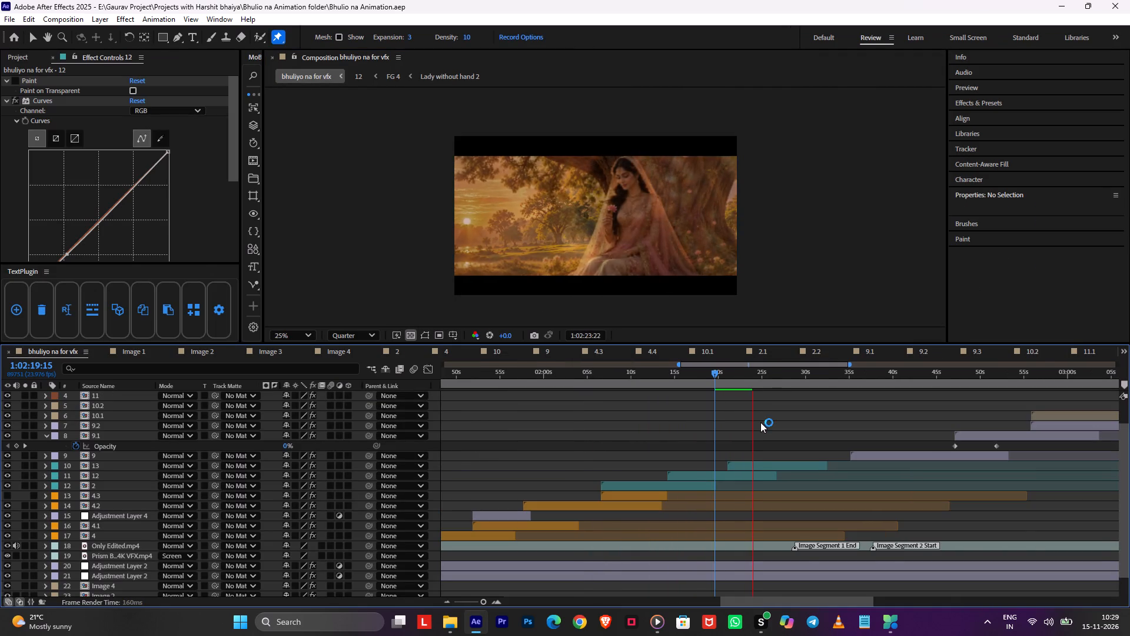
left_click(760, 422)
left_click_drag(790, 376, 828, 387)
key("space")
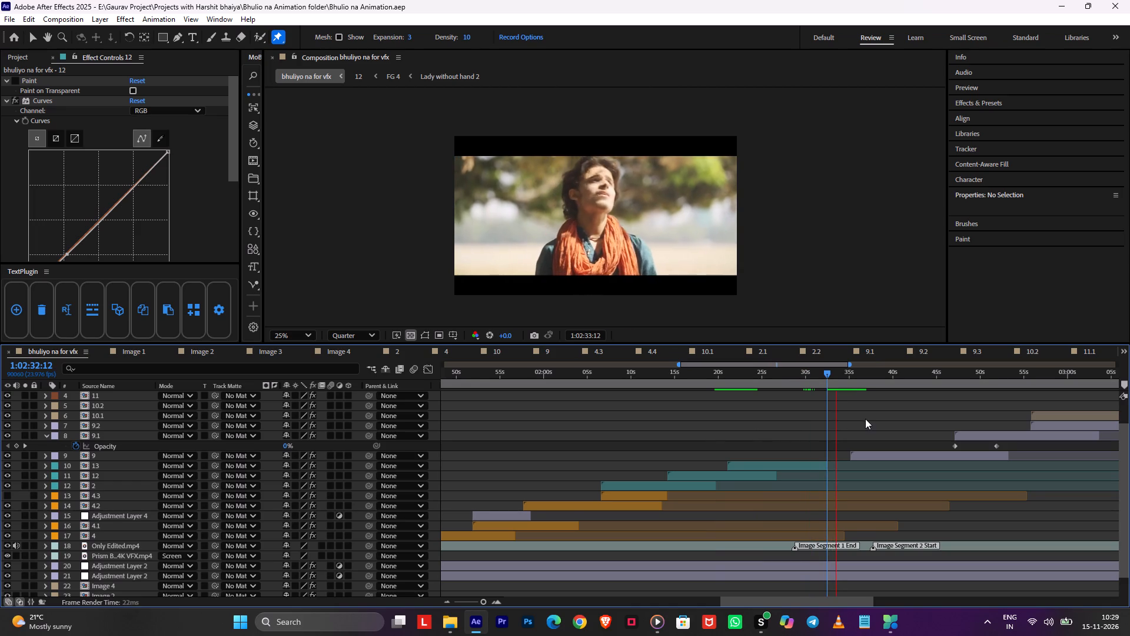
middle_click_drag(858, 423, 624, 422)
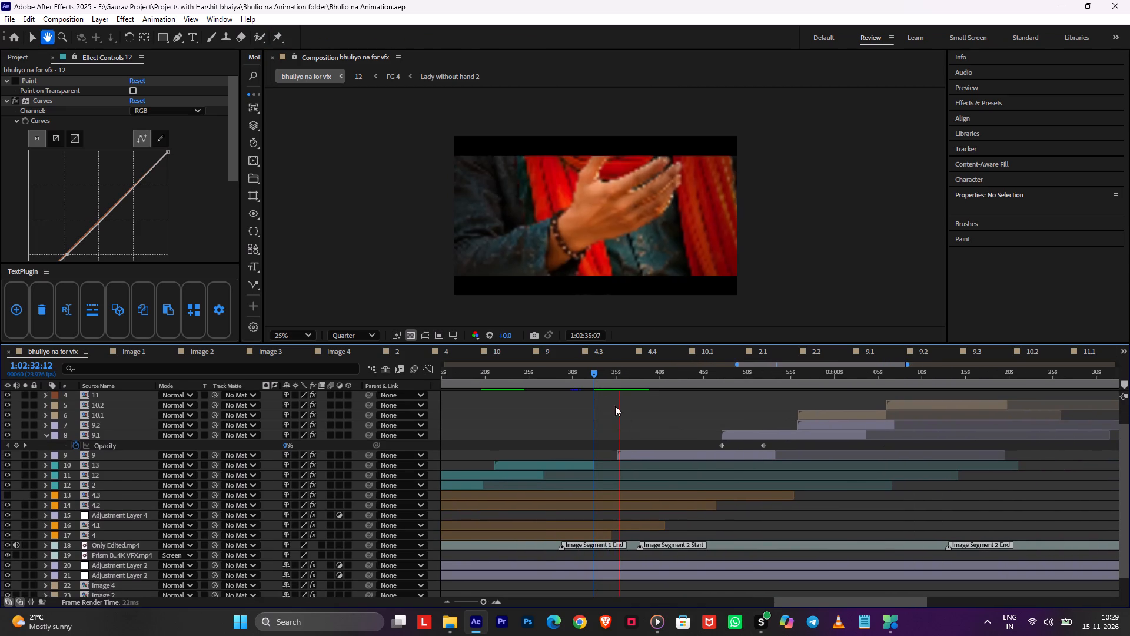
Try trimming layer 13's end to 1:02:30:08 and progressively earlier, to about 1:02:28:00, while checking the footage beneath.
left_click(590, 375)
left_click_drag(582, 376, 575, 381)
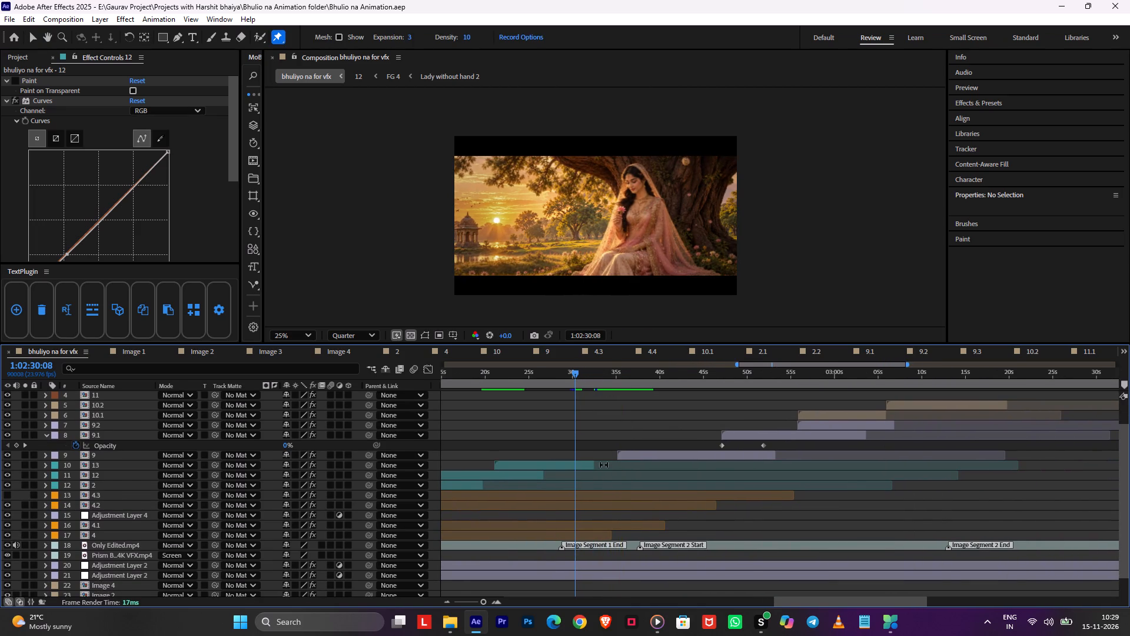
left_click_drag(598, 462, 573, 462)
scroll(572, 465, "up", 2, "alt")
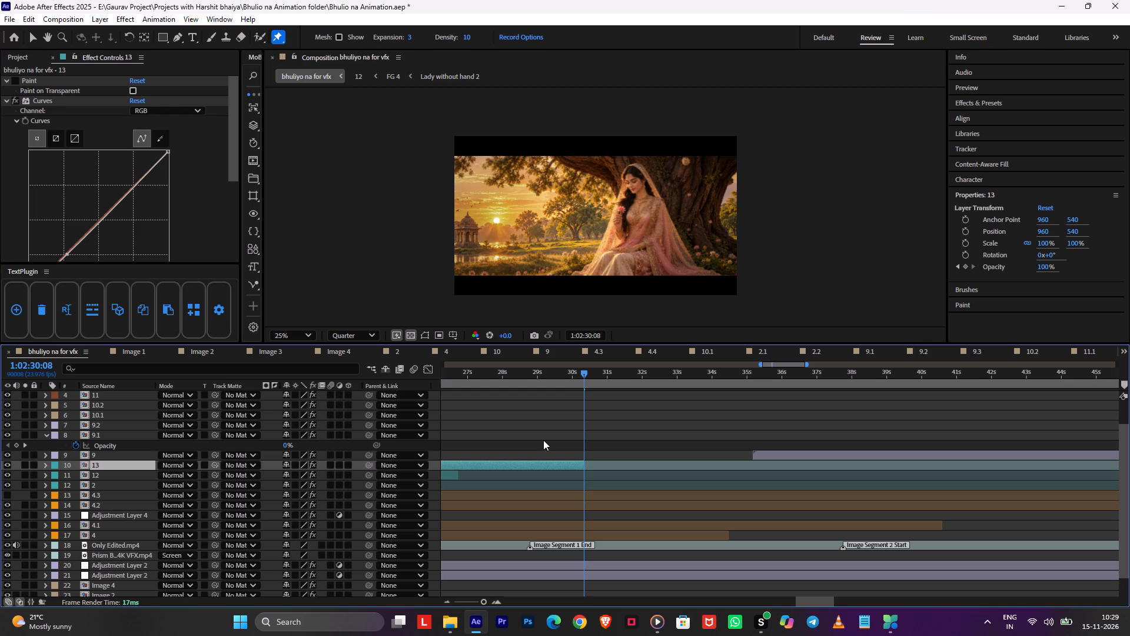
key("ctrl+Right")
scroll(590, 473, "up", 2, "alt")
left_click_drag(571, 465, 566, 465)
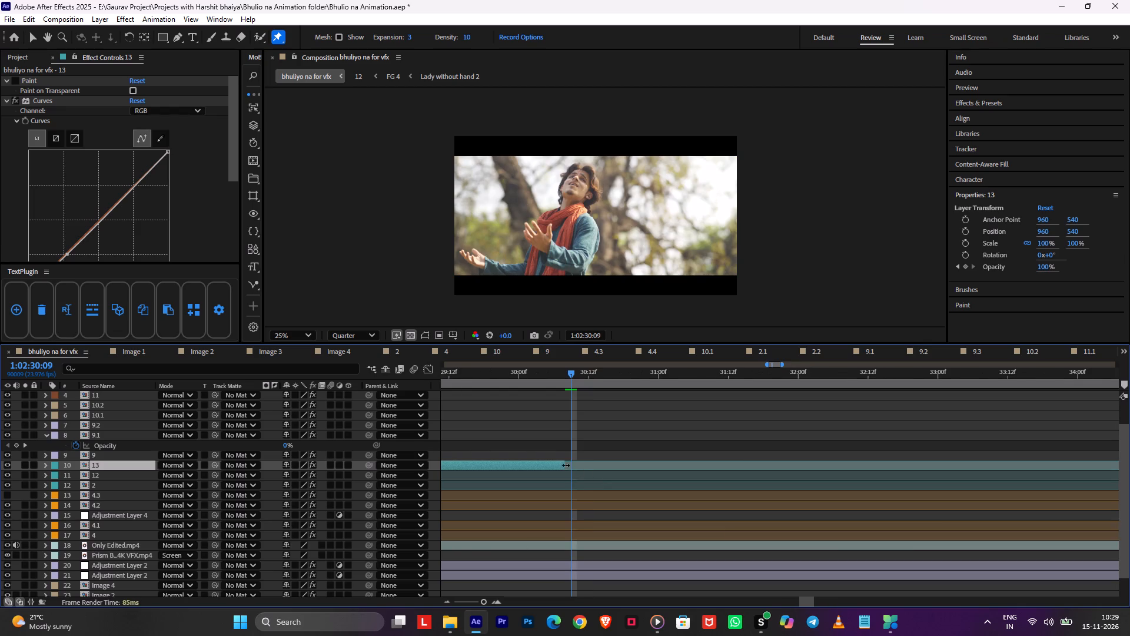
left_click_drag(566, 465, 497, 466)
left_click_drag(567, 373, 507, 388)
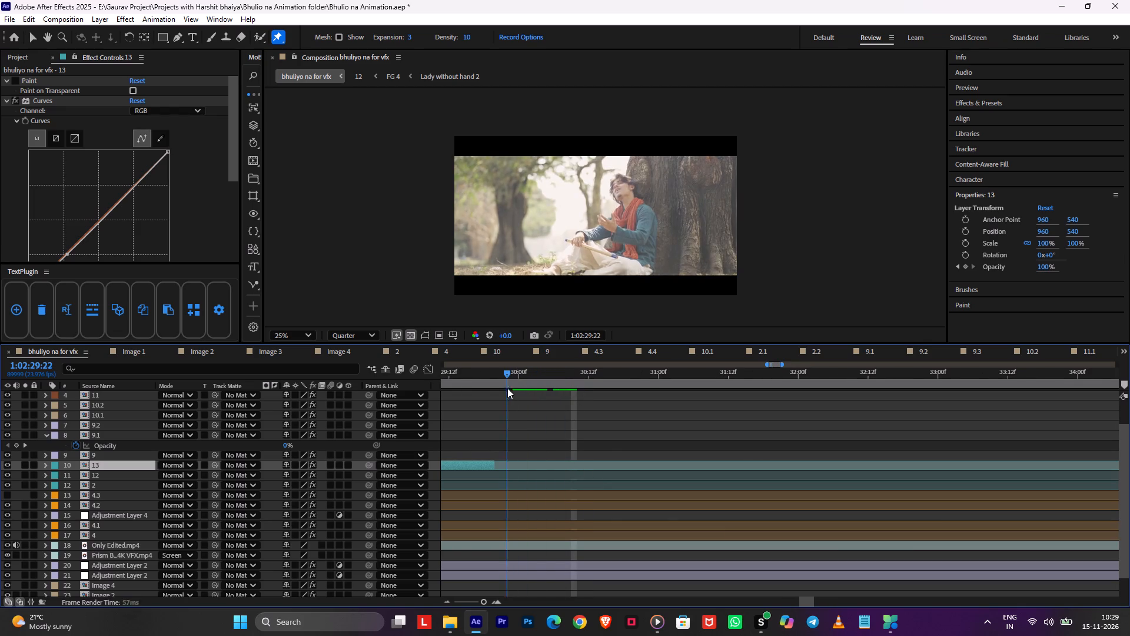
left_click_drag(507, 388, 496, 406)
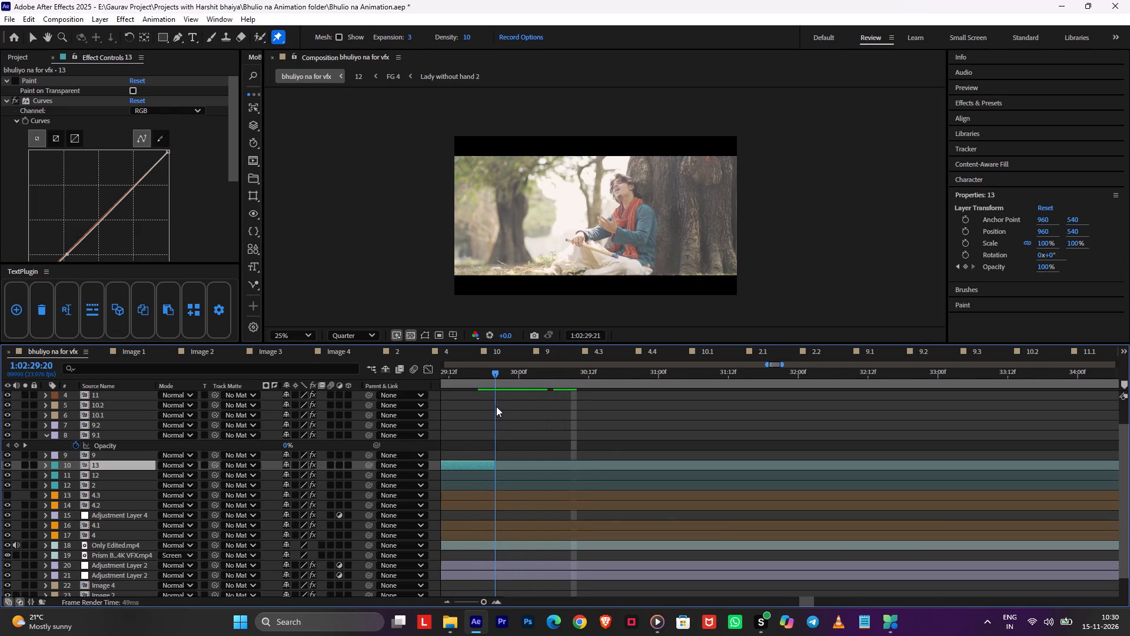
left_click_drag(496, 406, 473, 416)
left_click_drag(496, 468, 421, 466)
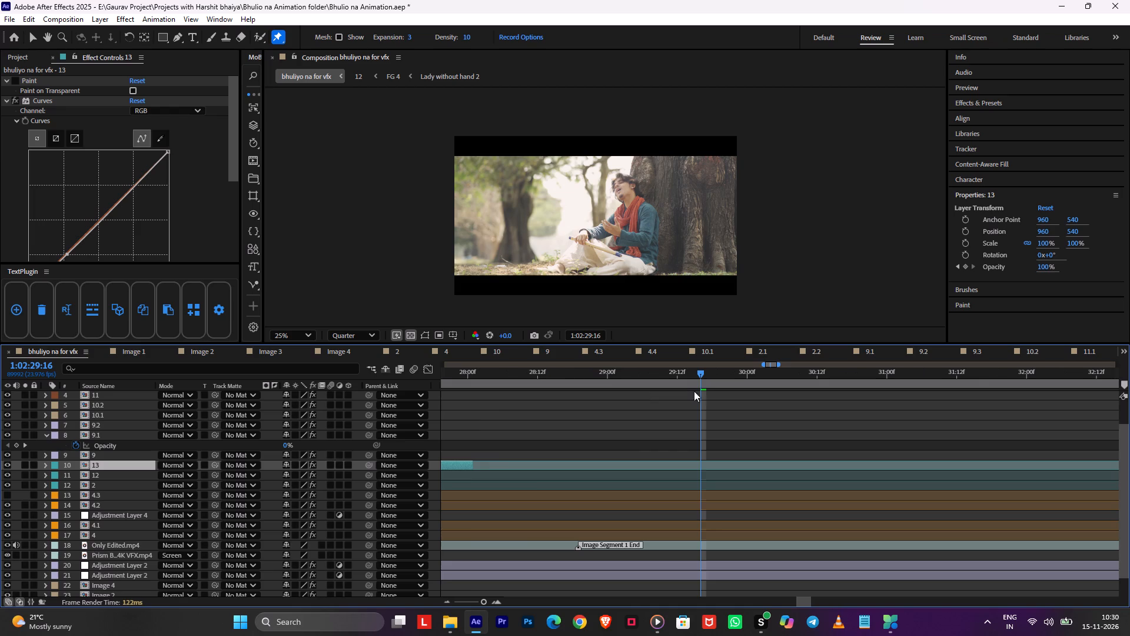
Move the Image Segment 1 End marker on Only Edited.mp4 to 1:02:28:21, where the footage is black.
left_click_drag(690, 375, 583, 395)
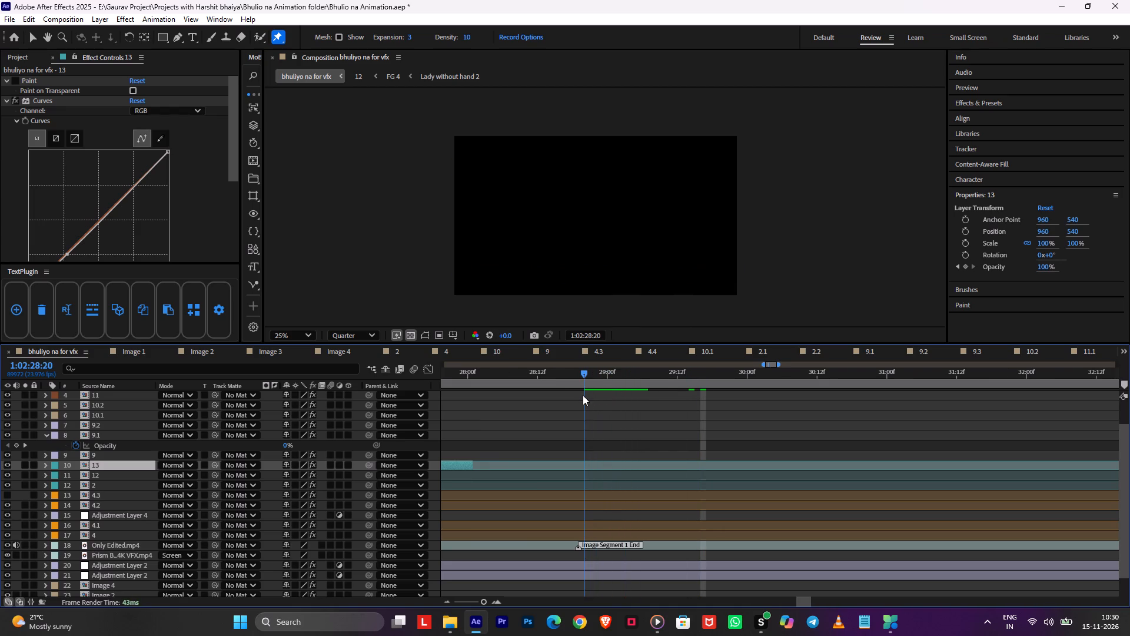
left_click_drag(583, 395, 590, 399)
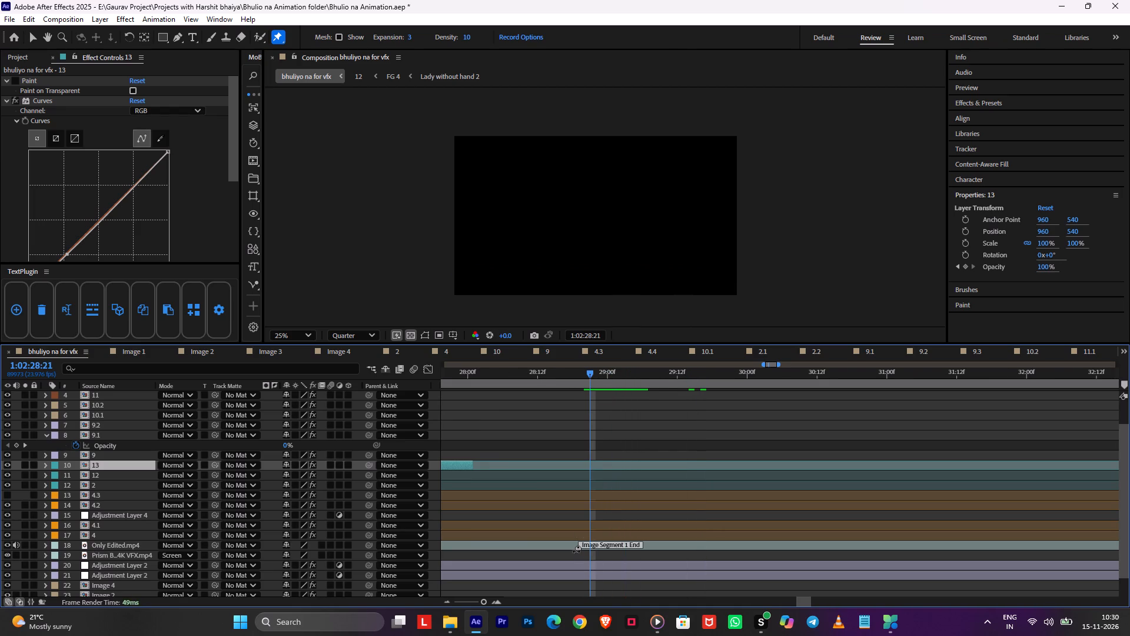
left_click_drag(578, 548, 589, 551)
Extend layer 13's end past the Image Segment 1 End marker to about 1:02:32:00 and save the project.
scroll(627, 504, "down", 3, "alt")
left_click_drag(609, 464, 682, 463)
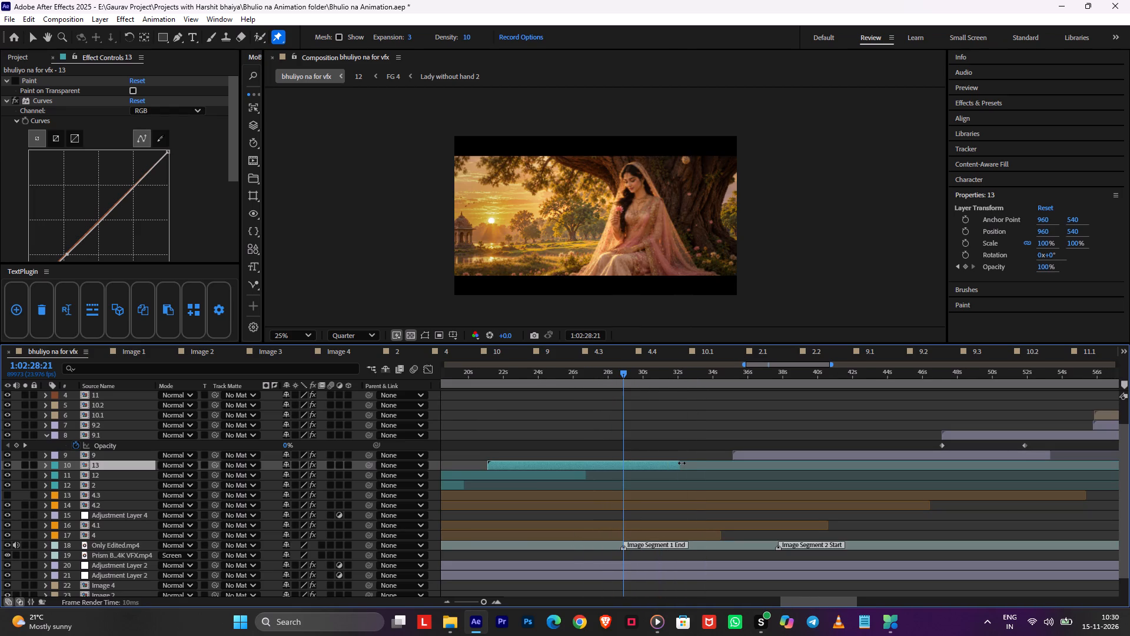
left_click_drag(682, 463, 680, 463)
left_click(666, 439)
key("ctrl+s")
Preview the main composition from 1:02:28:21 to check layer 13 around the segment end.
scroll(655, 441, "down", 1, "alt")
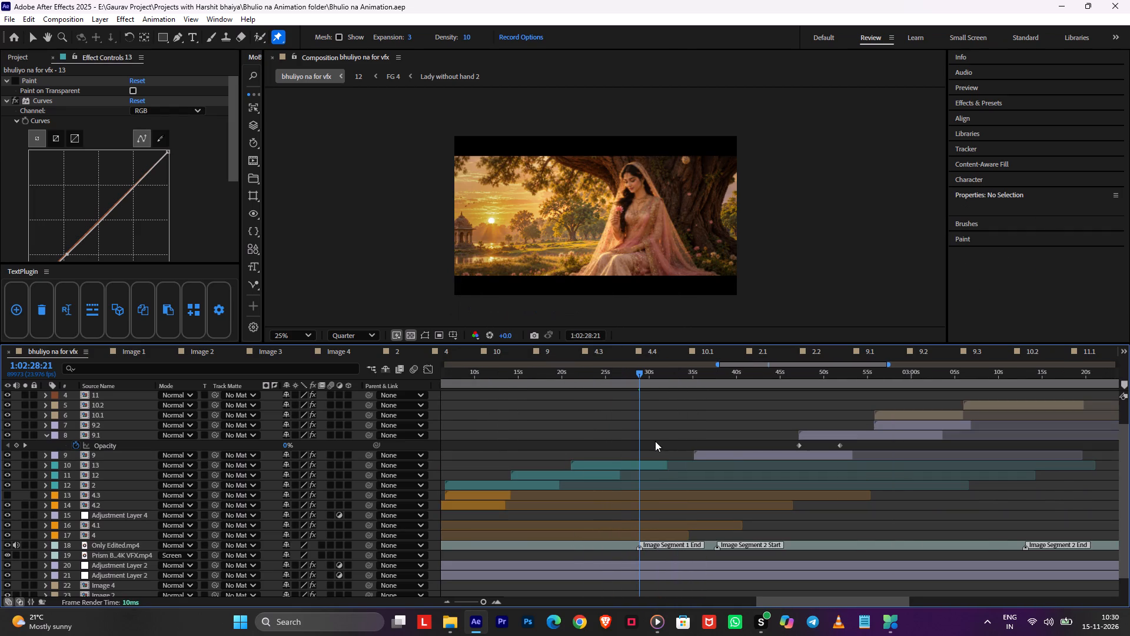
left_click(663, 434)
key("space")
scroll(663, 434, "down", 3, "alt")
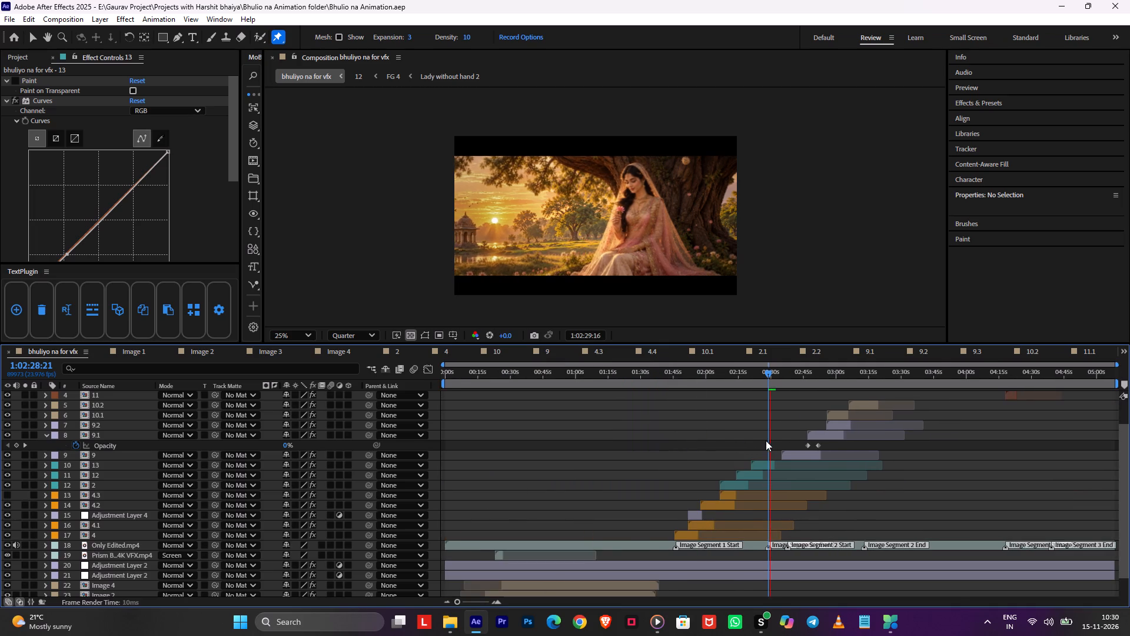
scroll(767, 440, "up", 2, "alt")
Add a layer marker to layer 13 at 1:02:28:21.
left_click(769, 375)
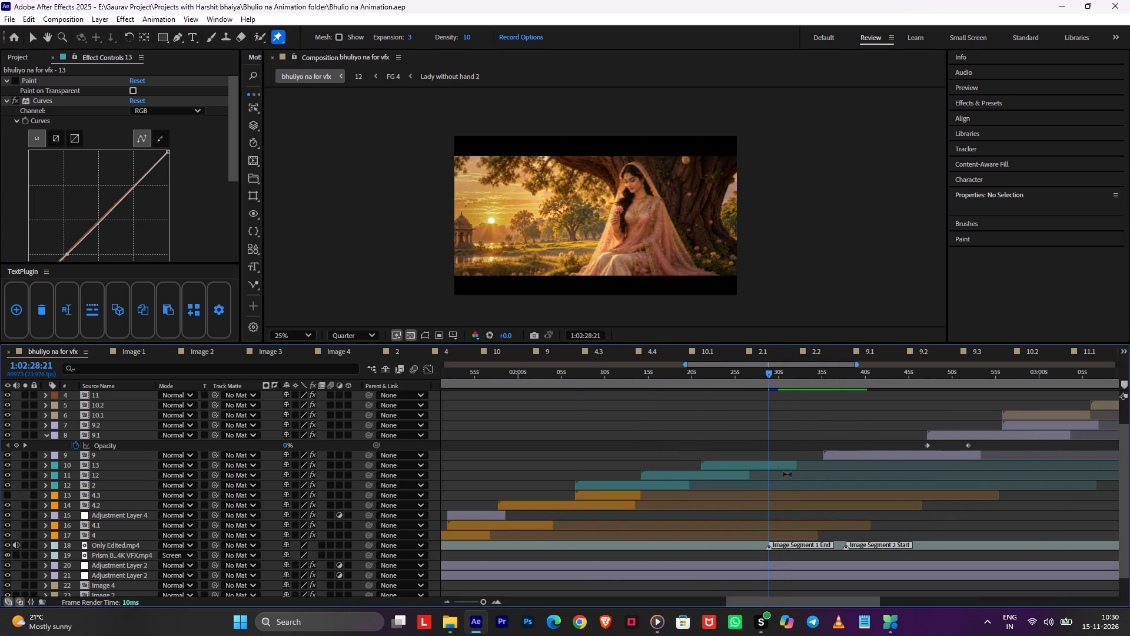
left_click(786, 465)
key("shift+z")
Save the project and preview from 1:02:28:21 up to the Image Segment 2 Start marker.
left_click(787, 427)
key("space")
key("ctrl+s")
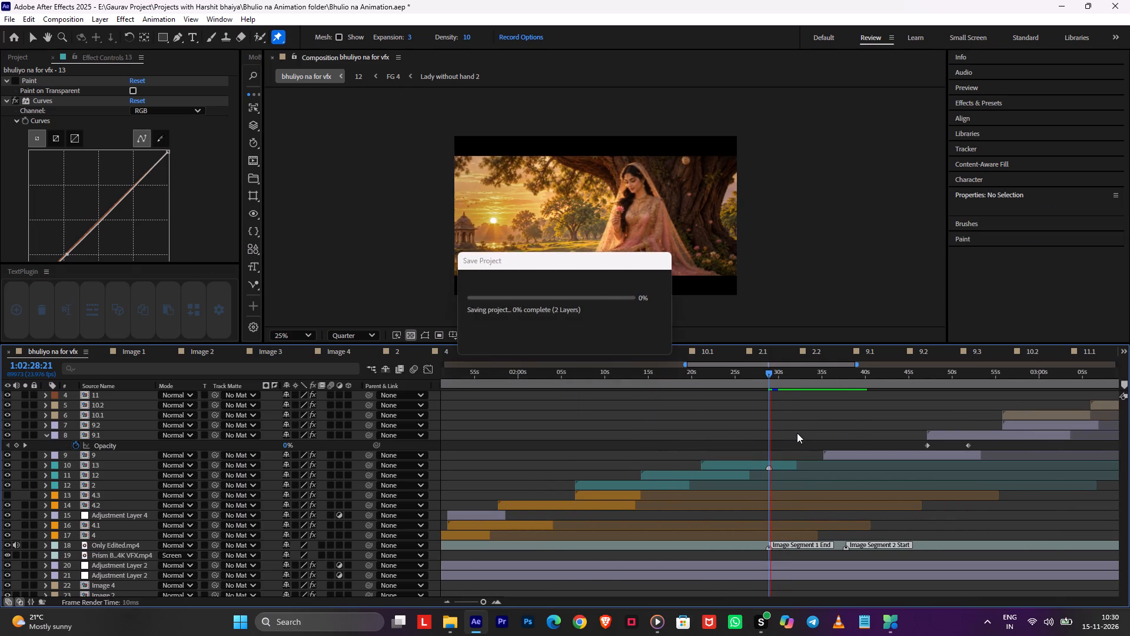
middle_click_drag(876, 423, 717, 436)
scroll(716, 435, "down", 1)
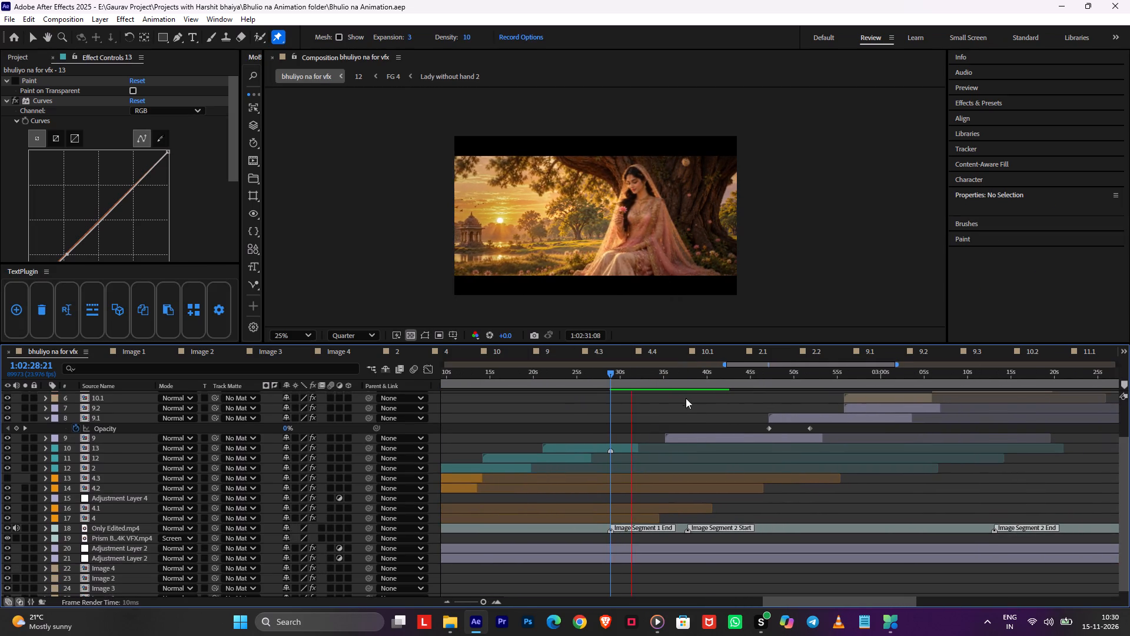
middle_click_drag(670, 420, 584, 440)
scroll(662, 424, "up", 1)
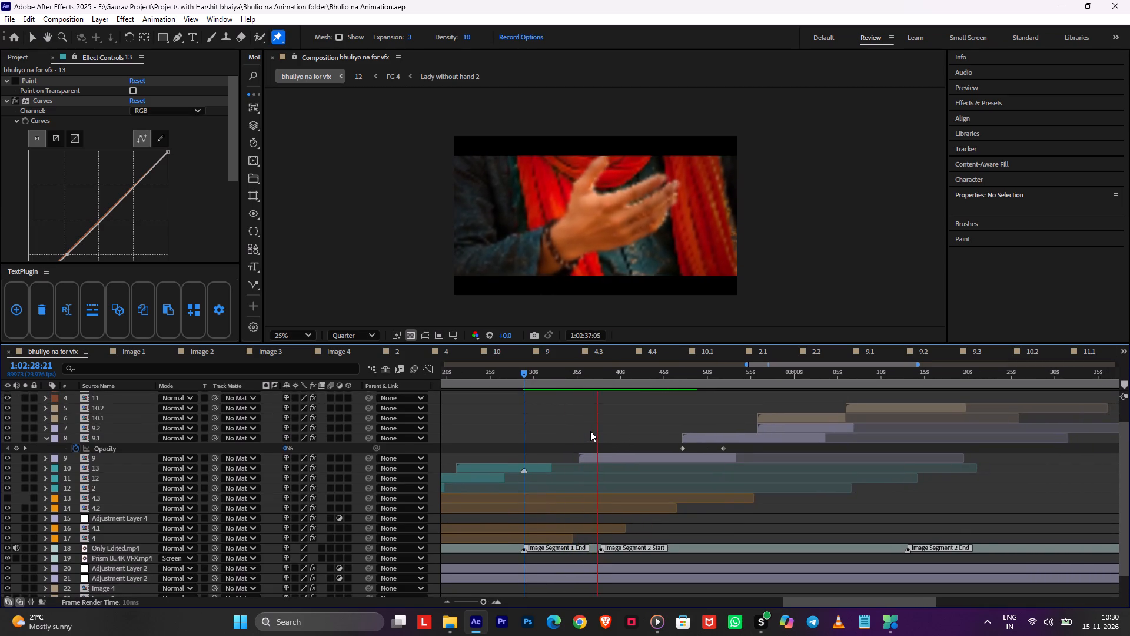
Trim the start of layer 9 to 1:02:37:18, at the Image Segment 2 Start marker.
left_click_drag(609, 377, 592, 377)
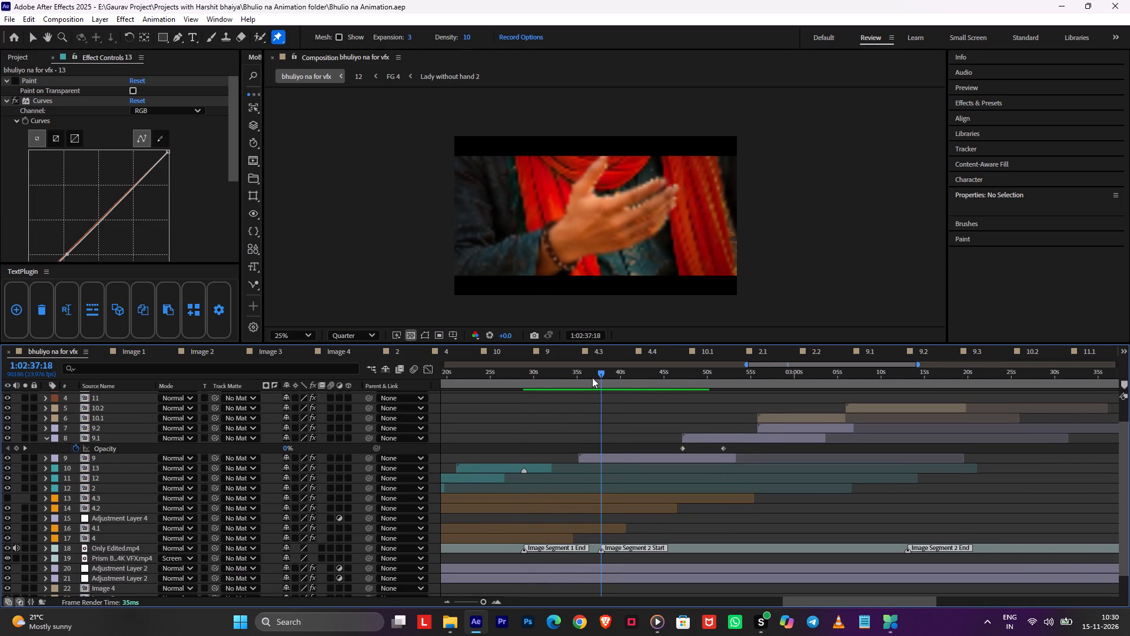
left_click_drag(592, 377, 591, 377)
left_click_drag(578, 457, 608, 457)
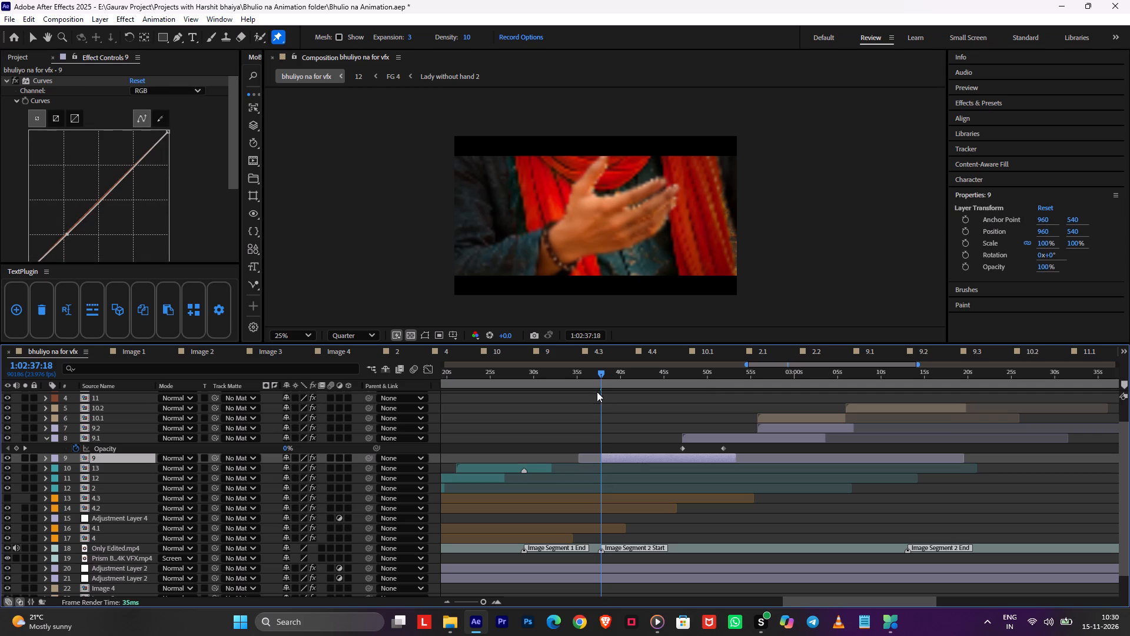
Add a composition marker and a marker on layer 9 at 1:02:37:17.
key("ctrl+Left")
scroll(543, 449, "up", 1, "alt")
scroll(624, 431, "up", 1, "alt")
left_click(711, 432)
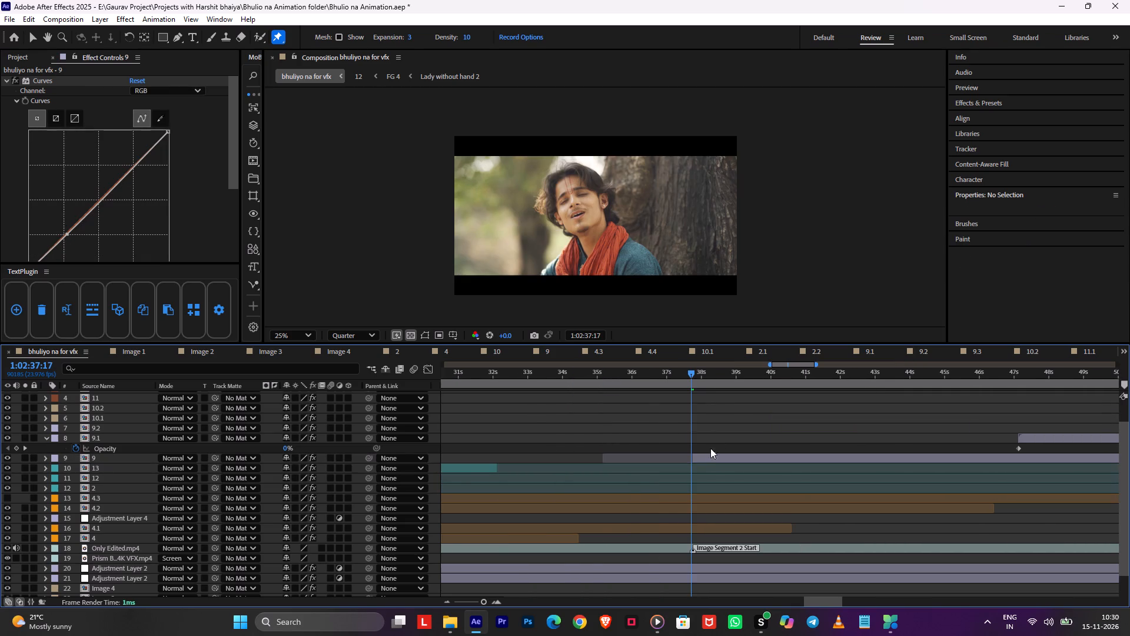
key("shift+z")
left_click(707, 460)
key("shift+z")
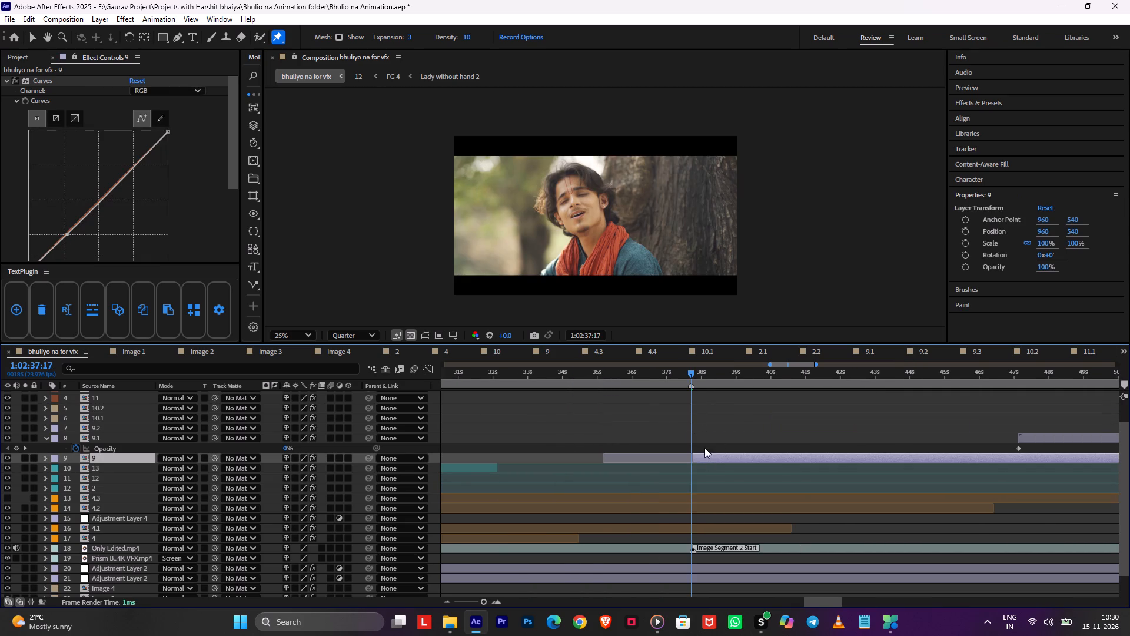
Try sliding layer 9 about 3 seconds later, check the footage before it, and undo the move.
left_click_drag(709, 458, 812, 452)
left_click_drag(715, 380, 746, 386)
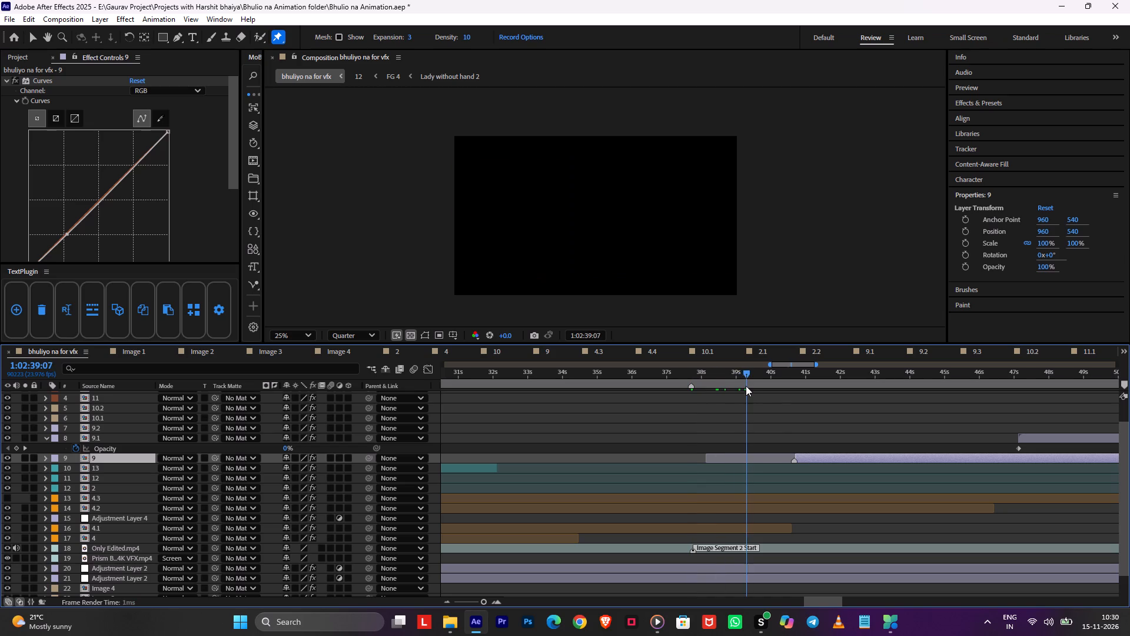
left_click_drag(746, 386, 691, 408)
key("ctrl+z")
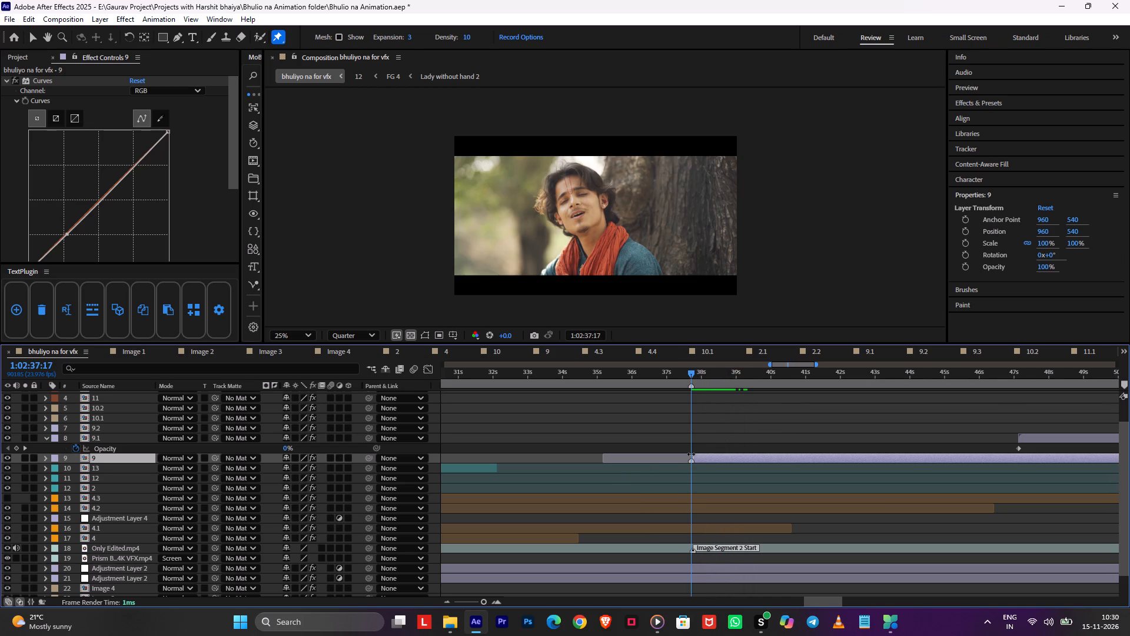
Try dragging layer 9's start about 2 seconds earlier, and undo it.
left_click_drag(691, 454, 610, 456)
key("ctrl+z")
Restore layer 9's trimmed start to its earliest frame at about 1:02:35, reveal its Scale, and save the project.
left_click_drag(616, 377, 584, 379)
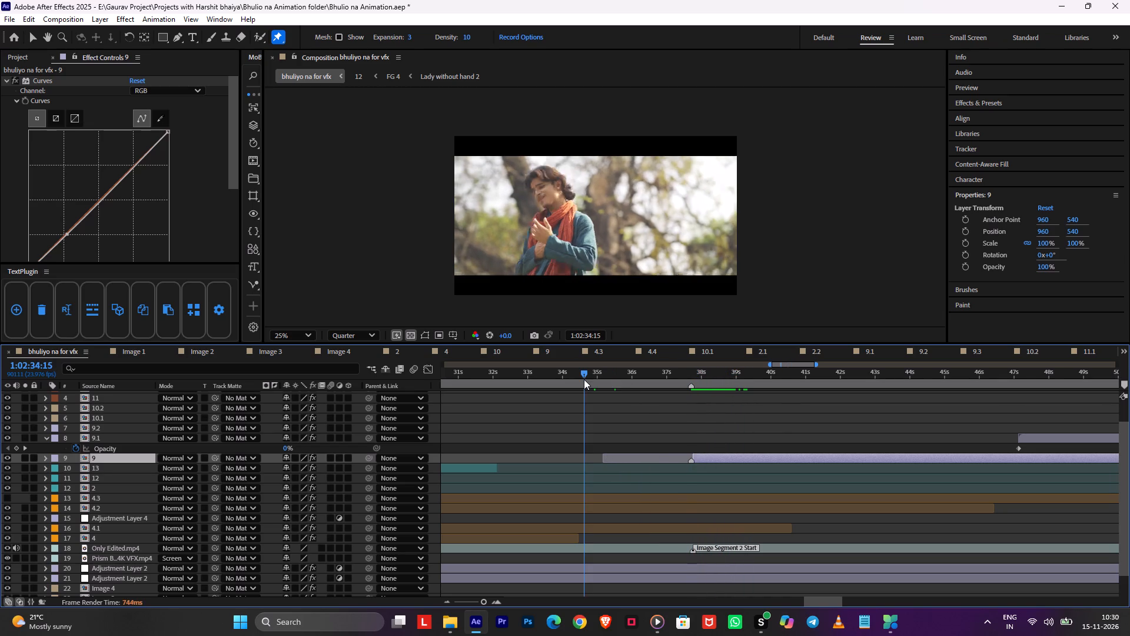
key("alt+bracketleft")
key("s")
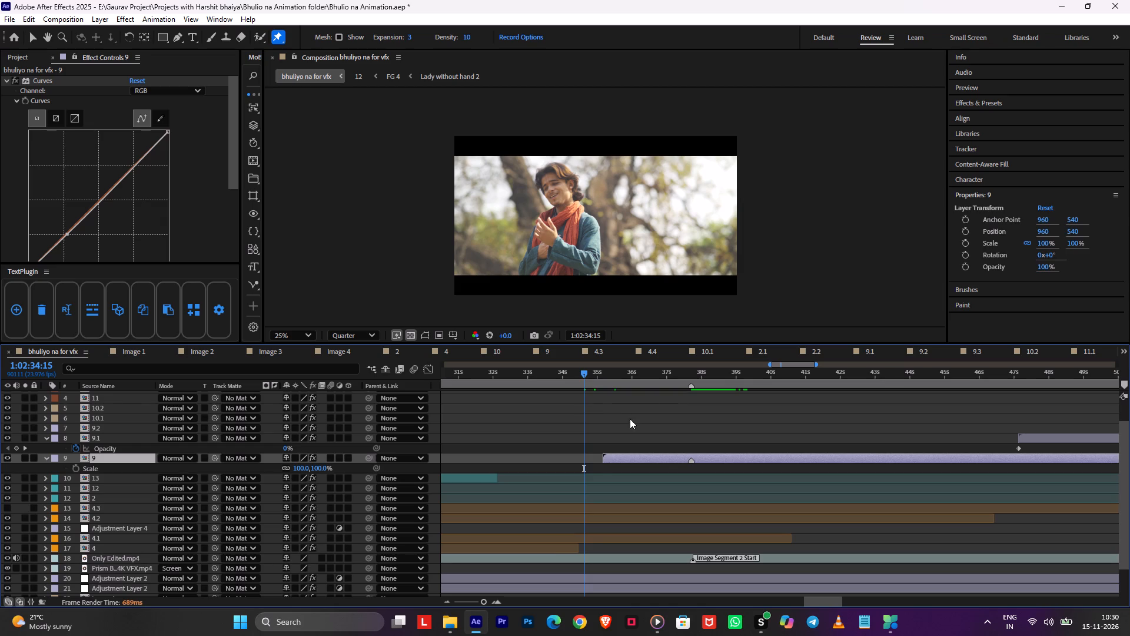
left_click(632, 429)
key("ctrl+s")
Preview layer 9 from 1:02:34:15, slide layer 9.1 earlier so it starts at 1:02:43:06, and save the project.
scroll(632, 430, "down", 1, "alt")
key("space")
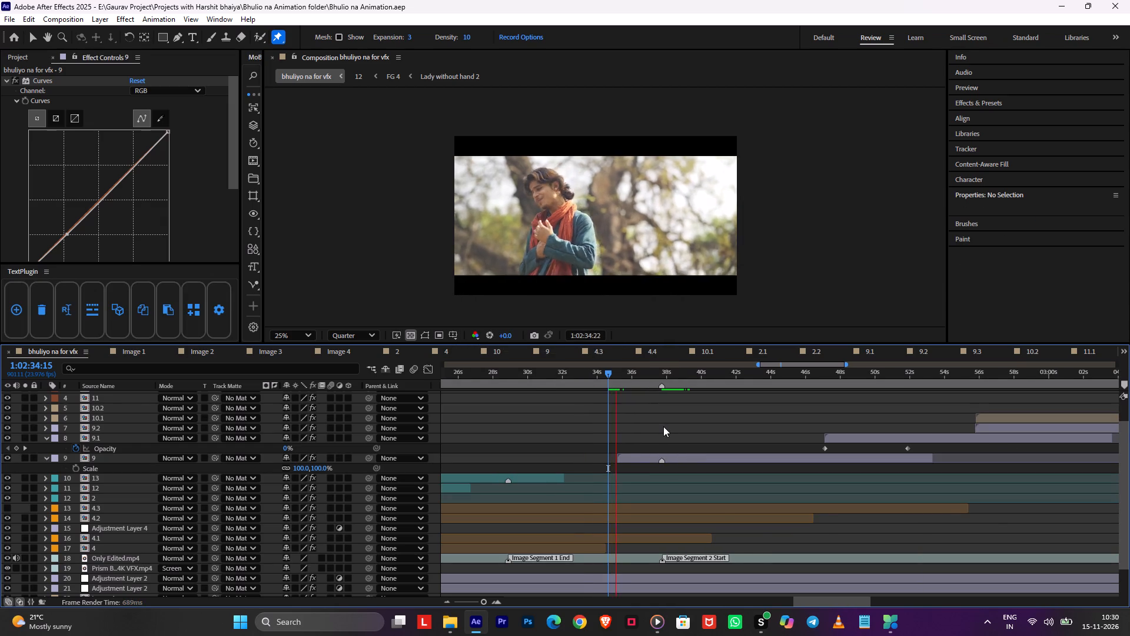
scroll(663, 426, "up", 1, "alt")
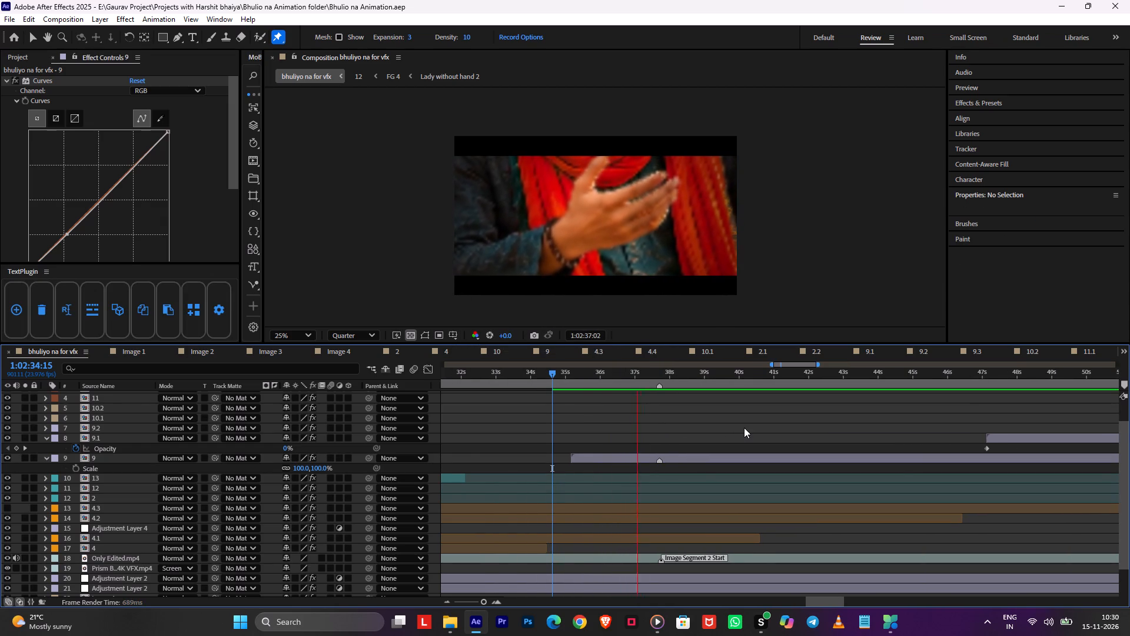
middle_click_drag(803, 422, 713, 442)
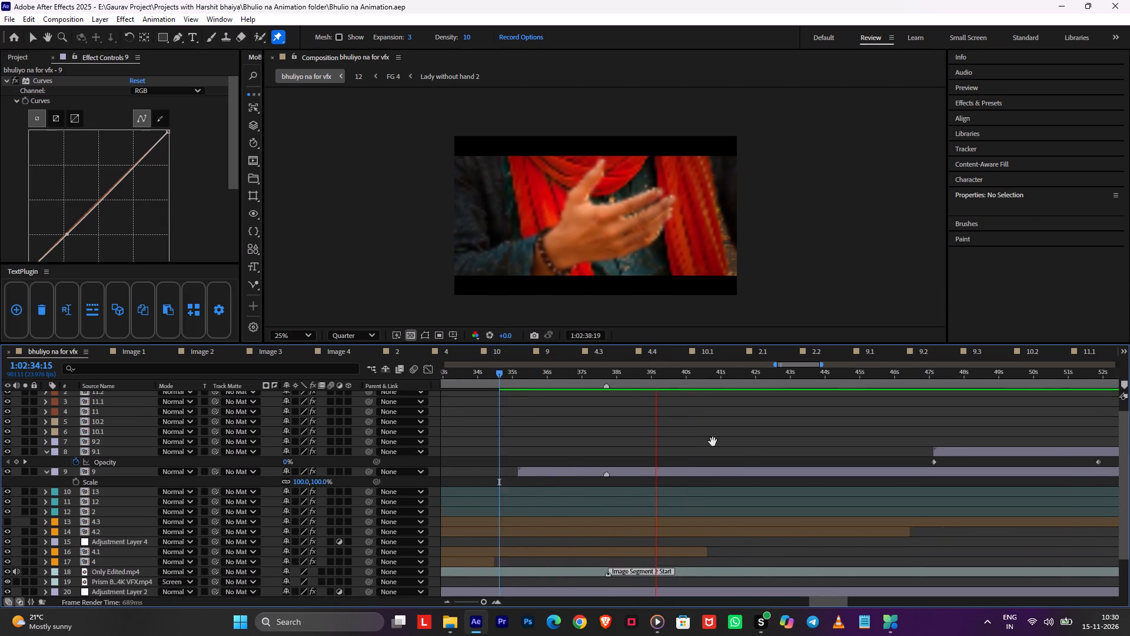
middle_click_drag(713, 442, 564, 450)
key("space")
key("space")
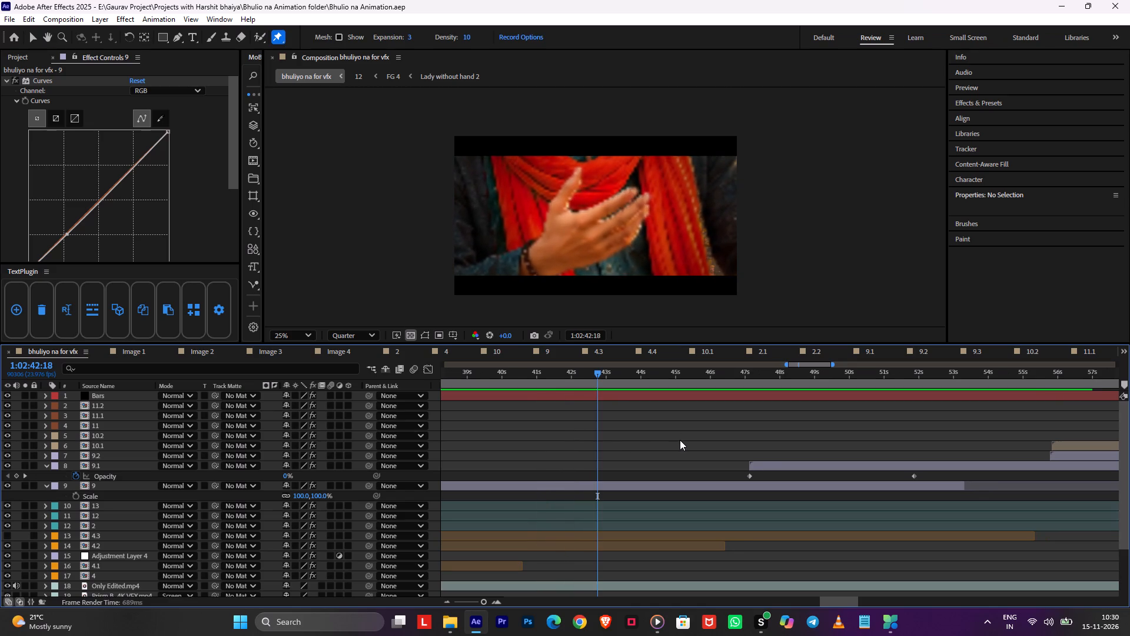
key("space")
left_click_drag(775, 463, 642, 466)
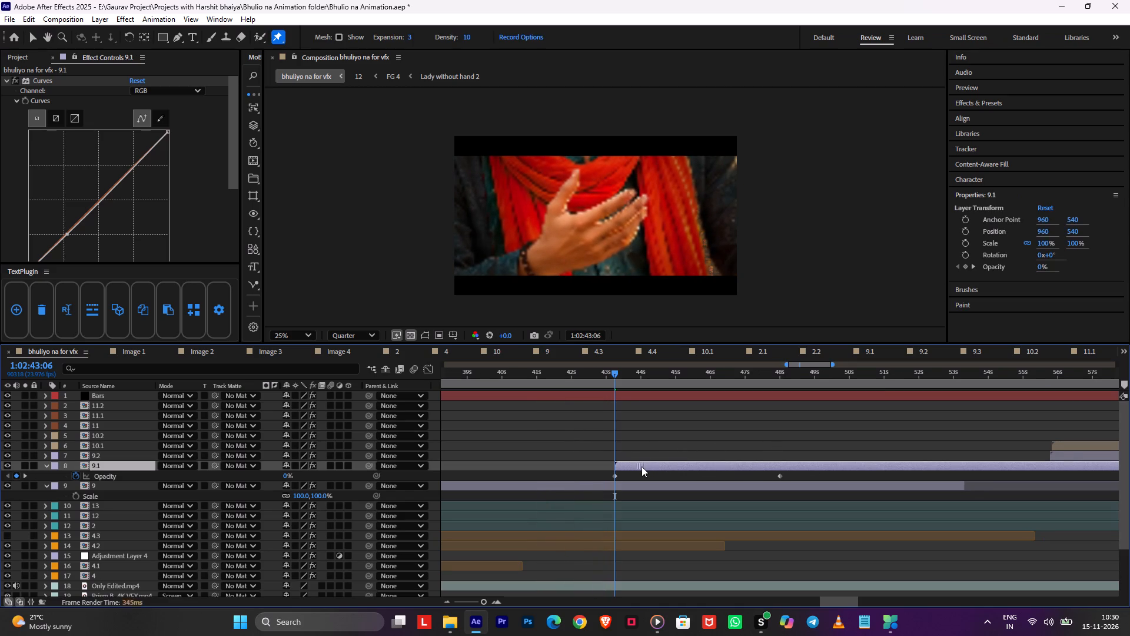
left_click_drag(642, 466, 638, 468)
left_click(656, 430)
key("space")
key("ctrl+s")
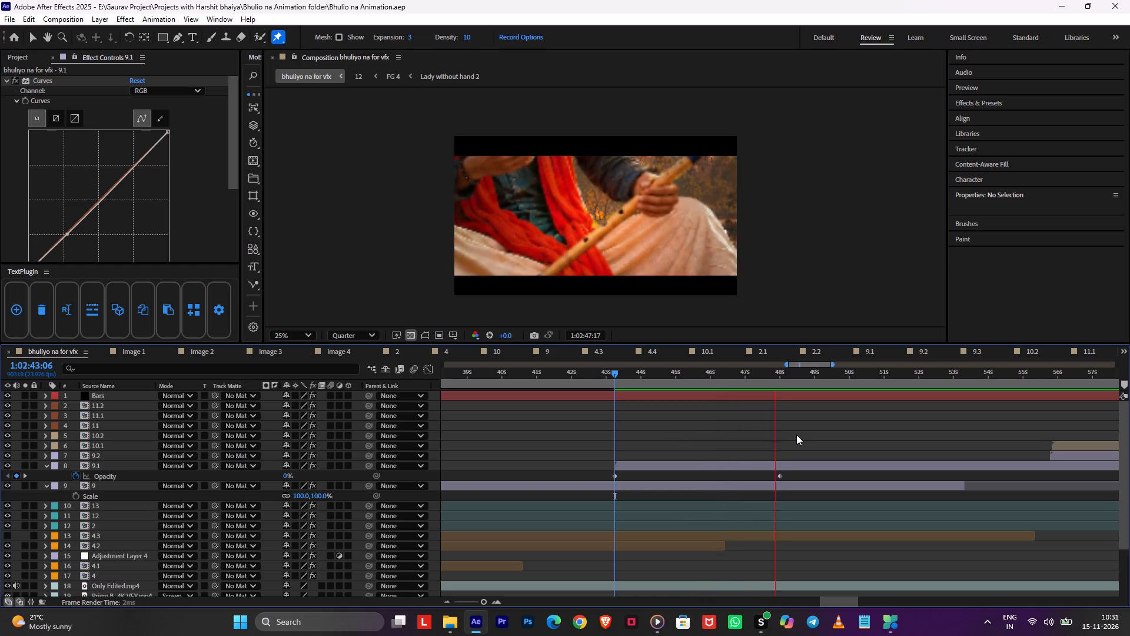
Slide layer 9.2 earlier so it starts at about 1:02:48:17, shortly after layer 9.1's last opacity keyframe.
key("space")
left_click_drag(1061, 455, 885, 461)
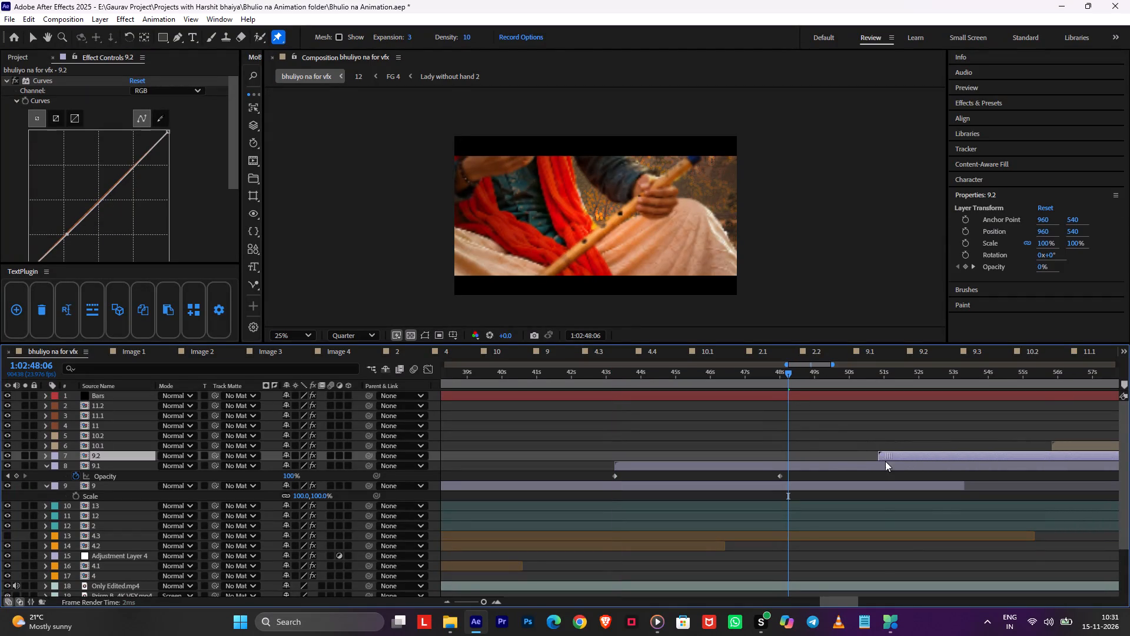
left_click_drag(885, 461, 815, 464)
key("space")
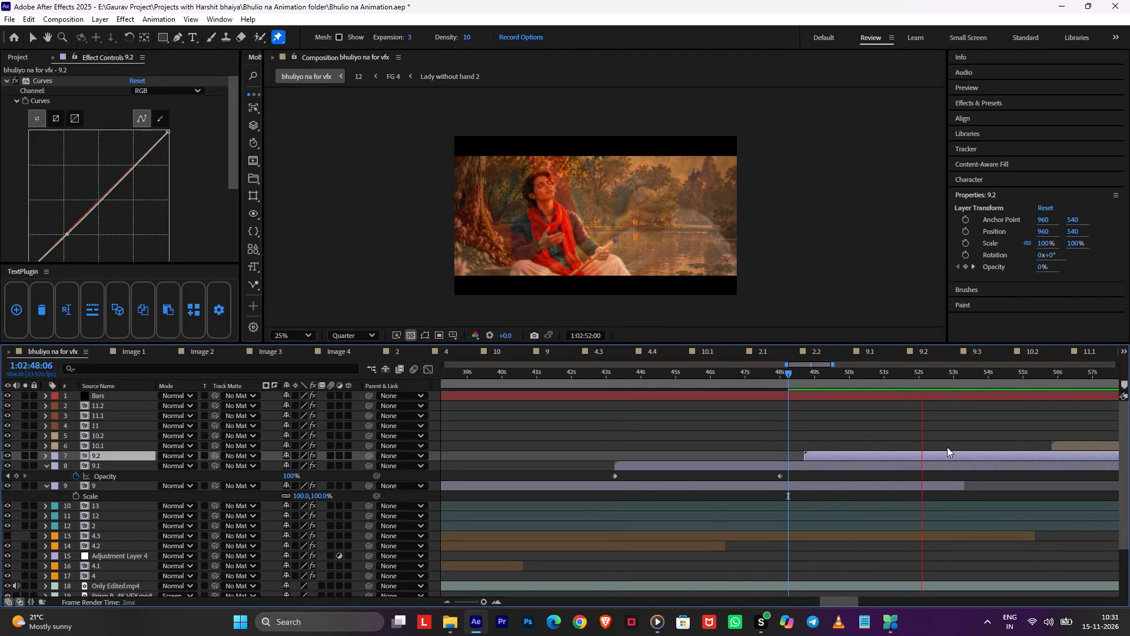
Move layer 10.1 earlier so it starts at 1:02:53:08, where layer 9 ends, and save the project.
scroll(948, 447, "down", 1, "alt")
key("space")
key("space")
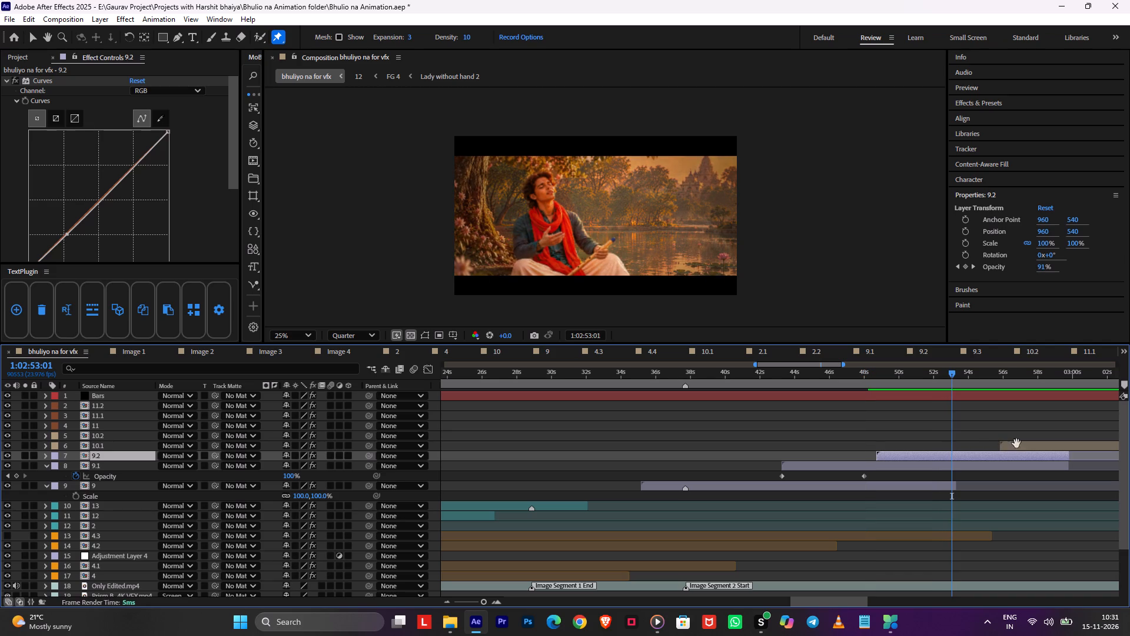
key("space")
left_click_drag(1016, 443, 980, 444)
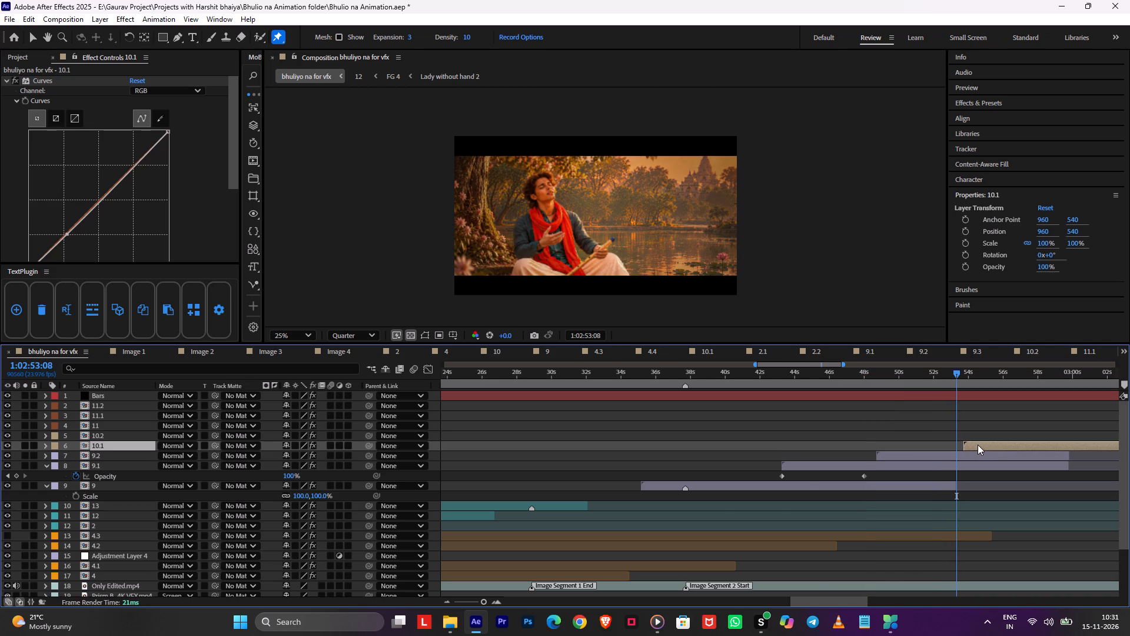
scroll(977, 444, "down", 1, "alt")
key("bracketleft")
middle_click_drag(981, 411, 896, 431)
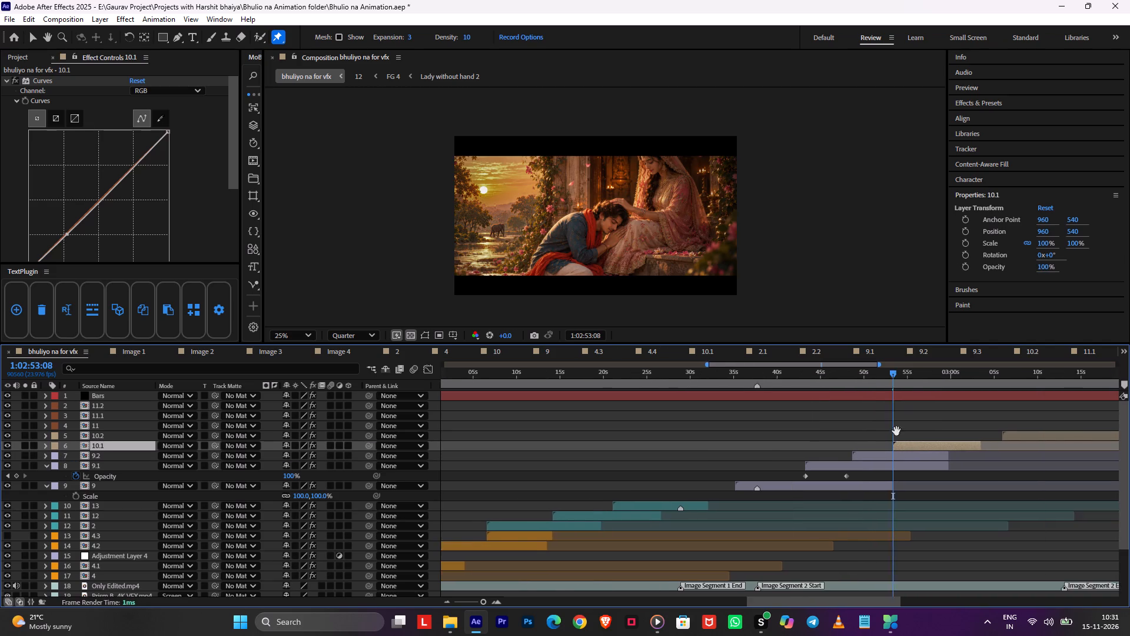
middle_click_drag(896, 431, 753, 433)
left_click(778, 420)
key("ctrl+s")
Preview layer 10.1, move layer 10.2 earlier so it starts at 1:02:58:09, and save the project.
key("space")
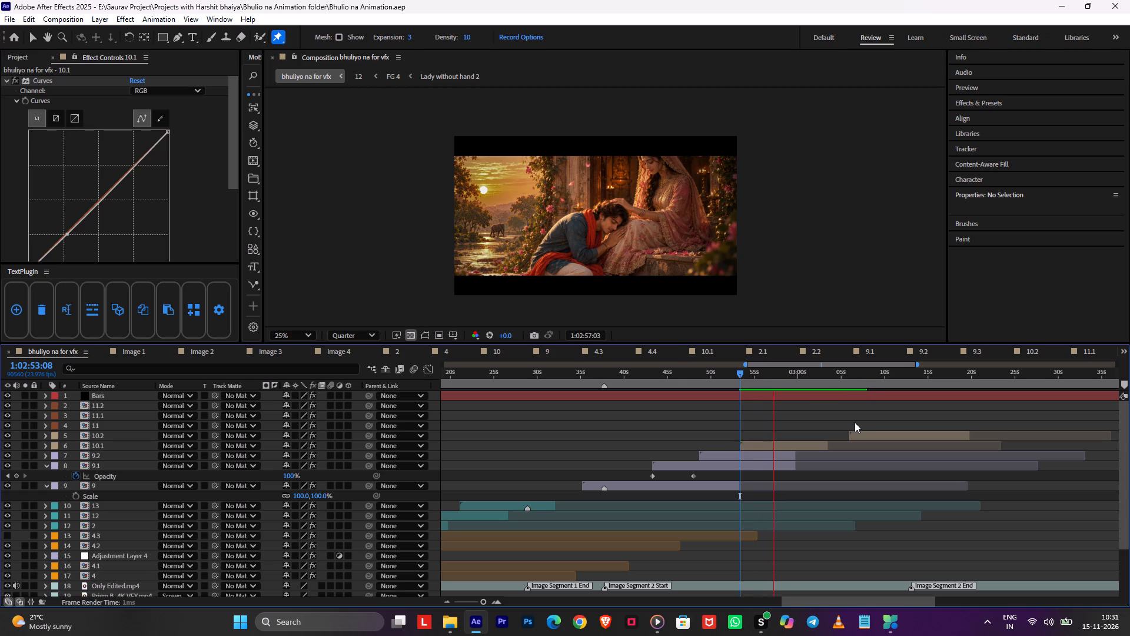
key("space")
key("space")
key("space")
key("space")
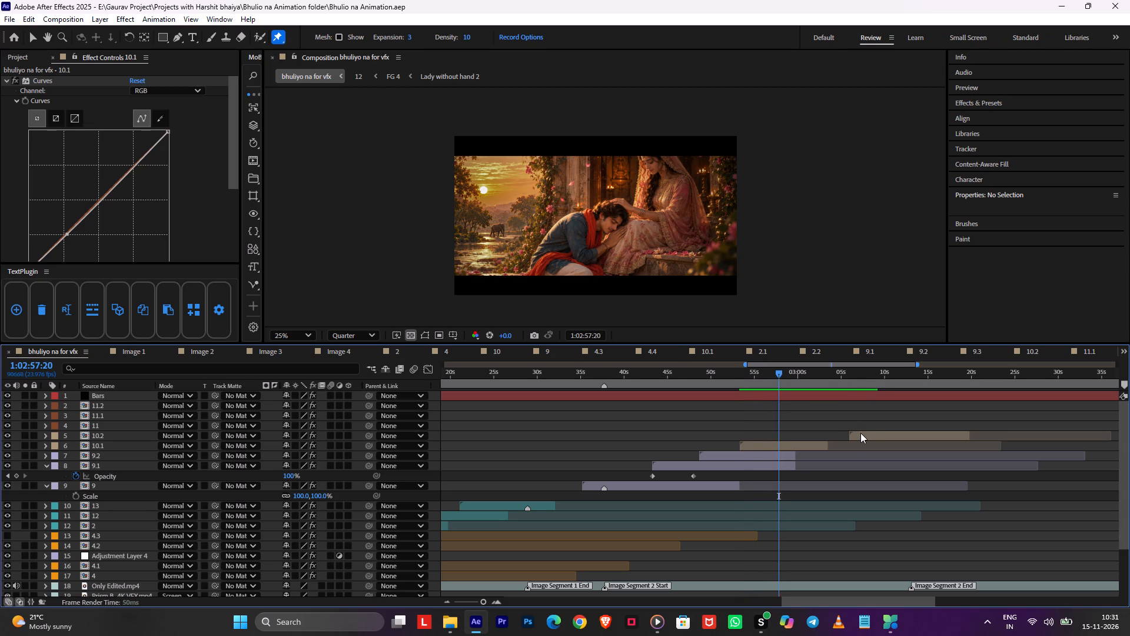
key("space")
key("space")
key("space")
left_click_drag(858, 436, 787, 442)
key("bracketleft")
left_click(806, 410)
key("ctrl+s")
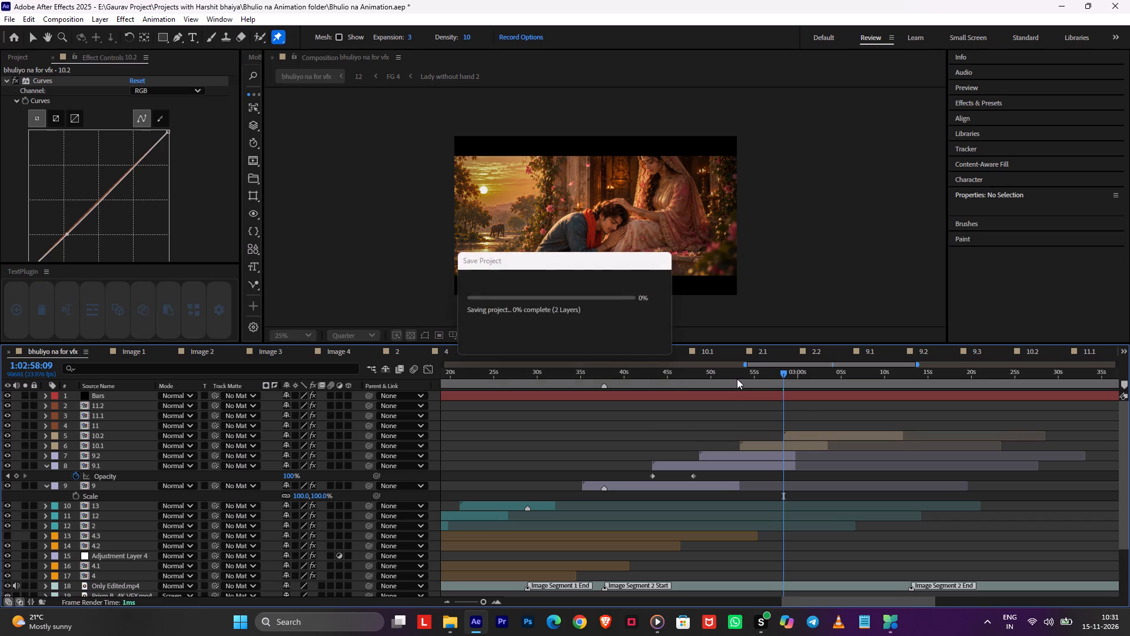
Preview from 1:02:58:09 and trim the end of layer 10.1 to about 1:03:02:17.
key("space")
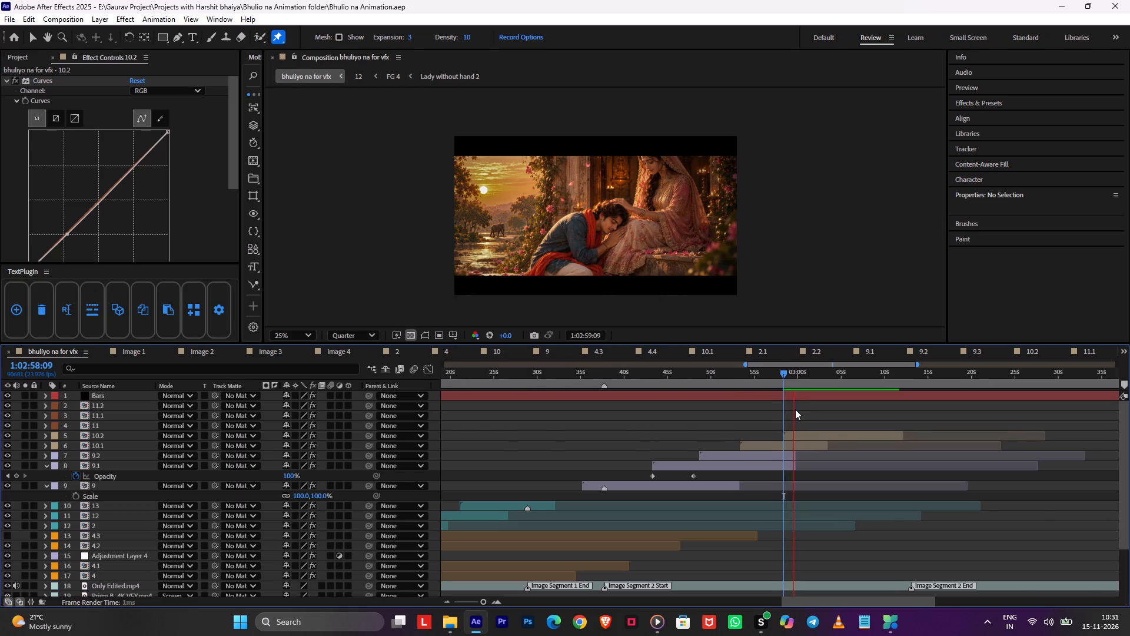
scroll(795, 409, "up", 1, "alt")
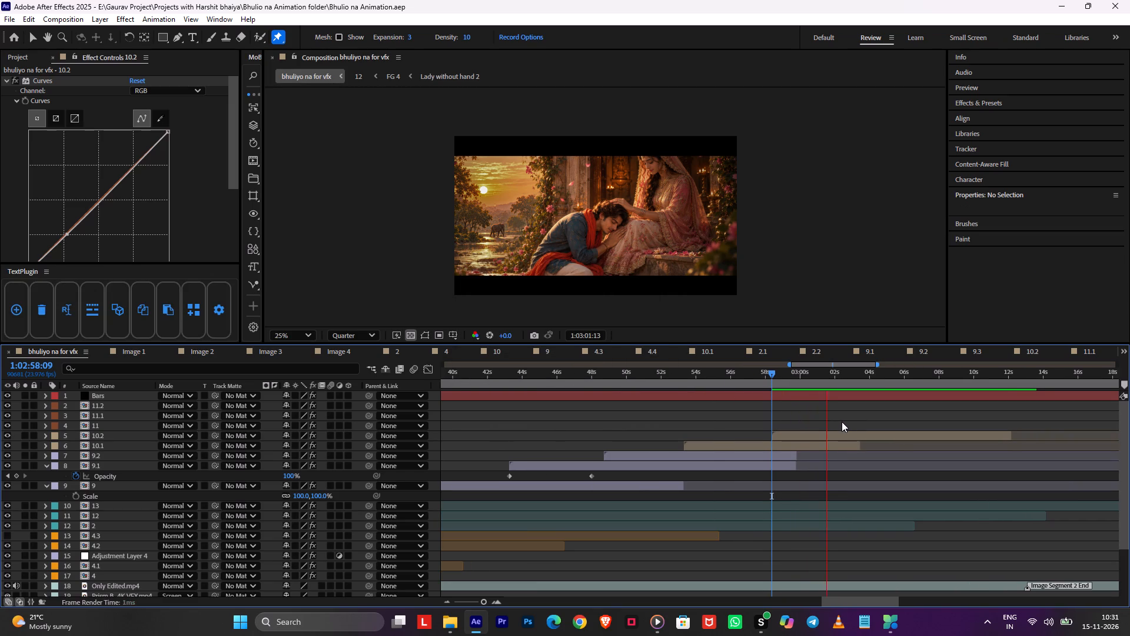
key("space")
key("space")
key("space")
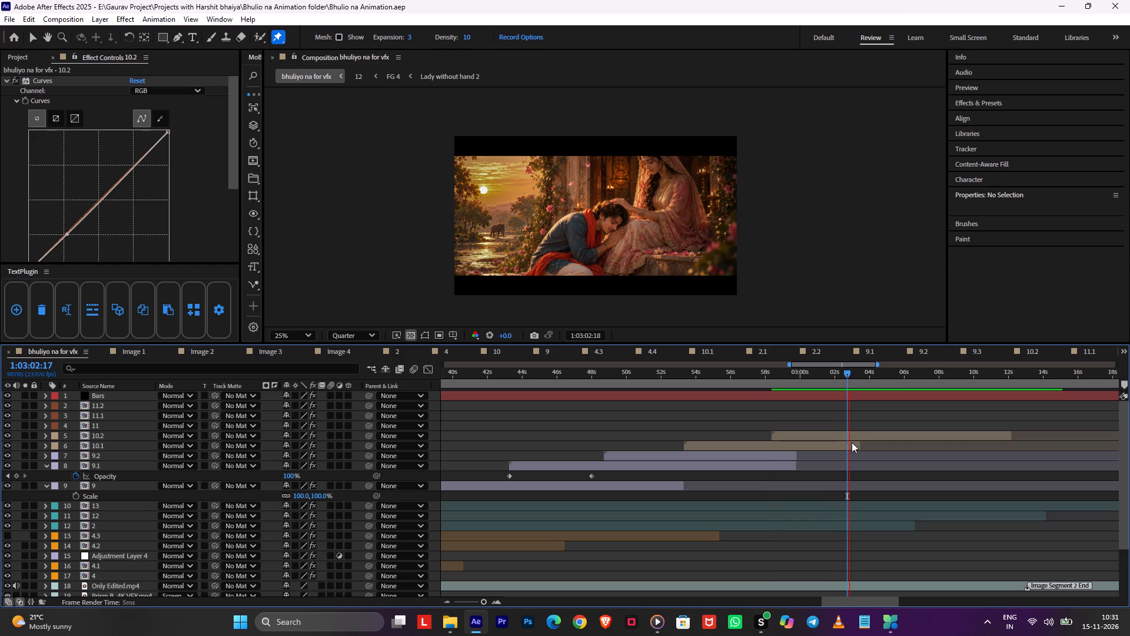
left_click_drag(860, 443, 846, 444)
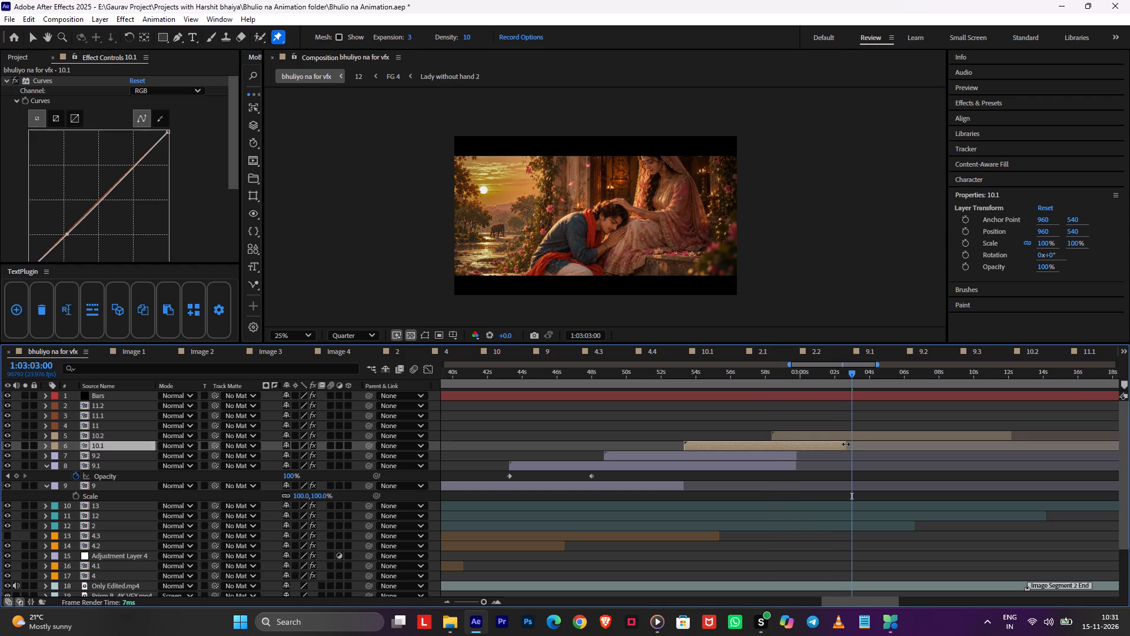
left_click_drag(846, 444, 847, 444)
Hide layer 10.2, preview the composition without it from 1:03:03:19, and save the project.
left_click(865, 377)
left_click(878, 439)
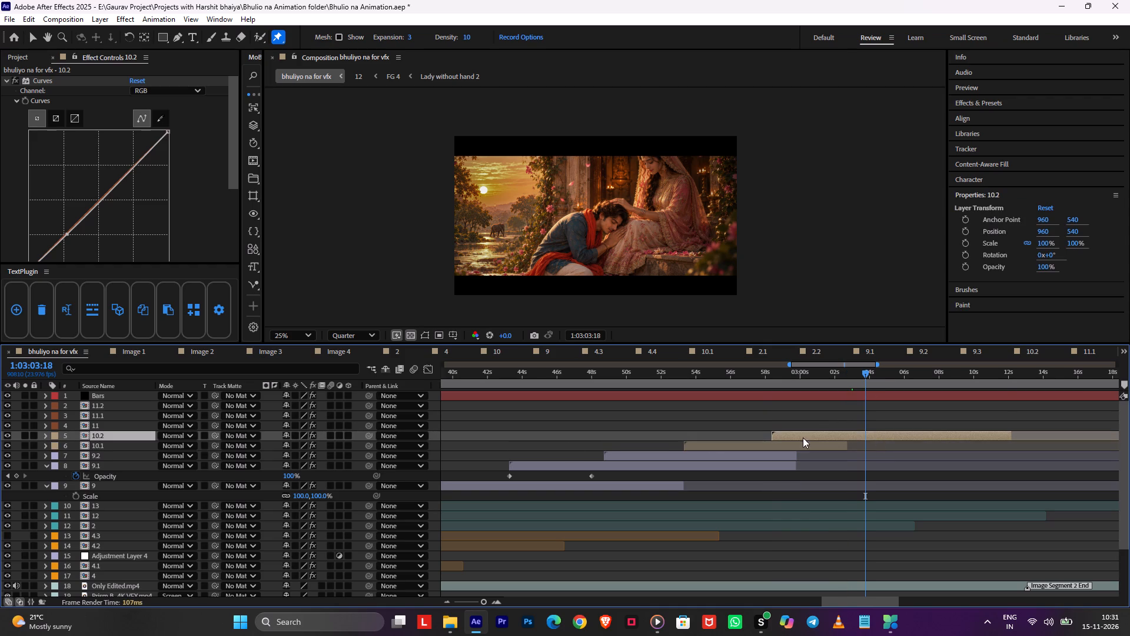
left_click(11, 435)
key("space")
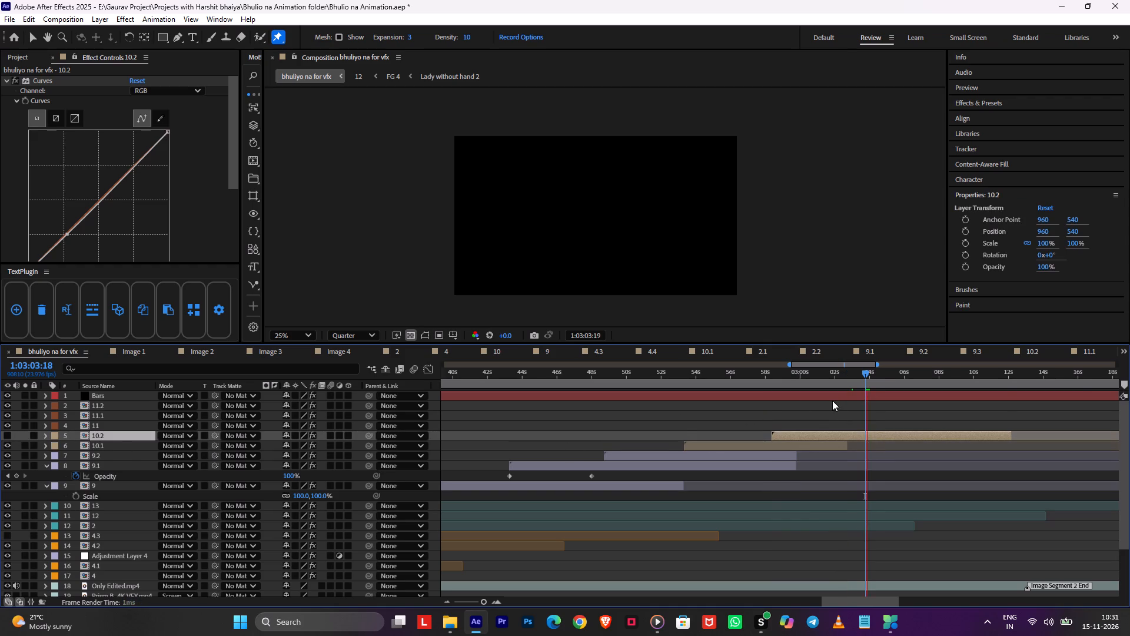
key("space")
key("space")
left_click_drag(869, 373, 869, 373)
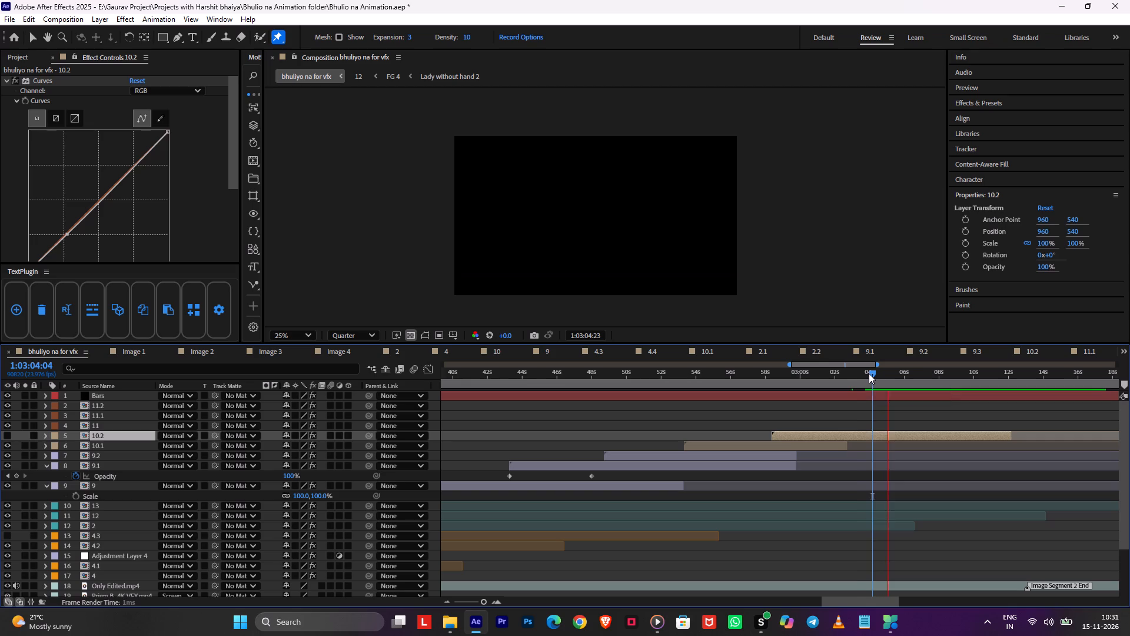
left_click_drag(869, 373, 863, 374)
key("space")
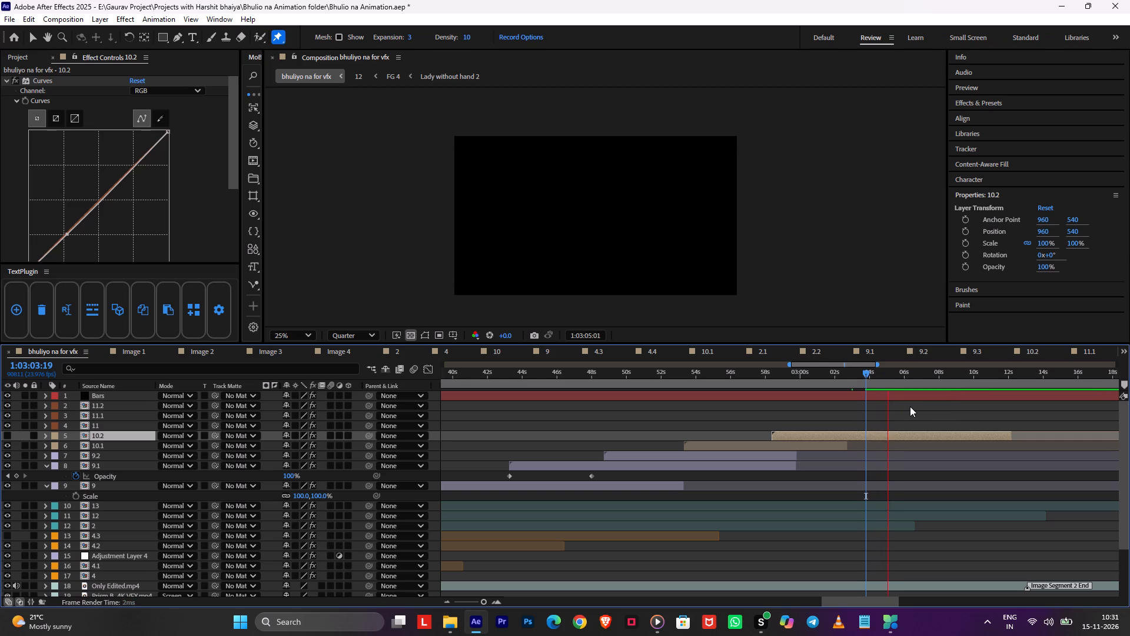
key("ctrl+s")
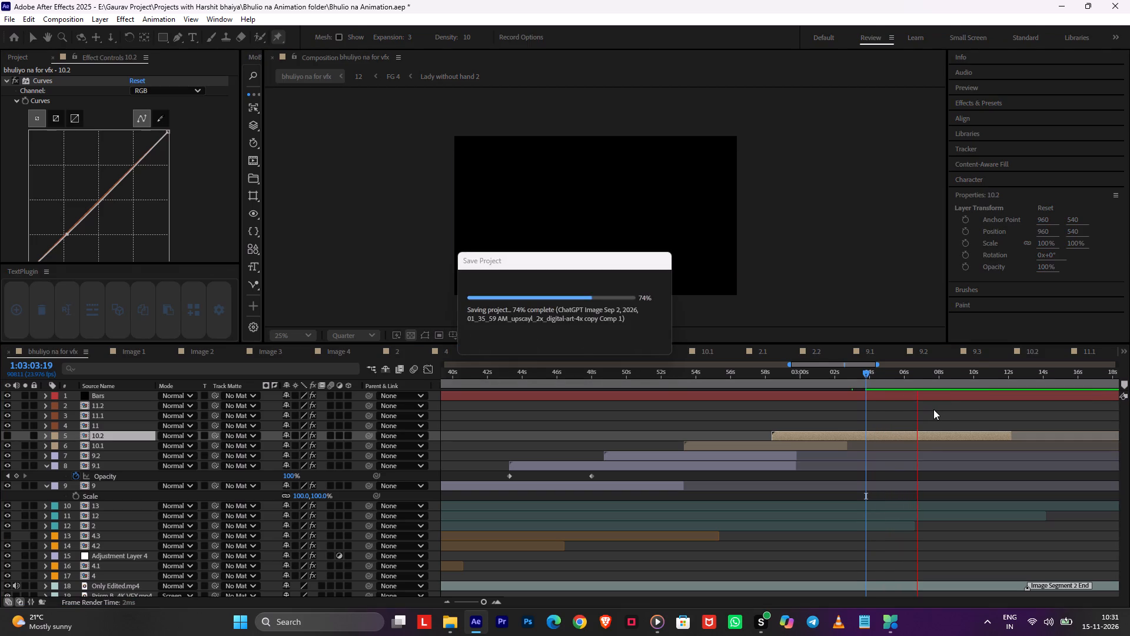
Continue the preview from 1:03:07:17, stop at 1:03:10:12, and empty all cache.
key("space")
key("space")
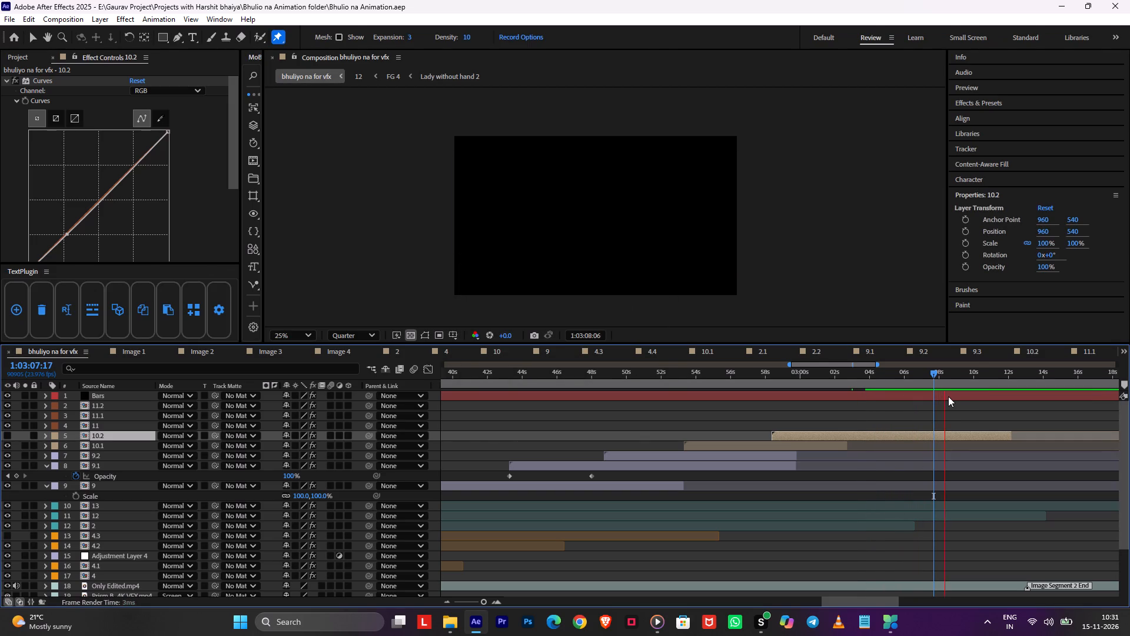
left_click(982, 378)
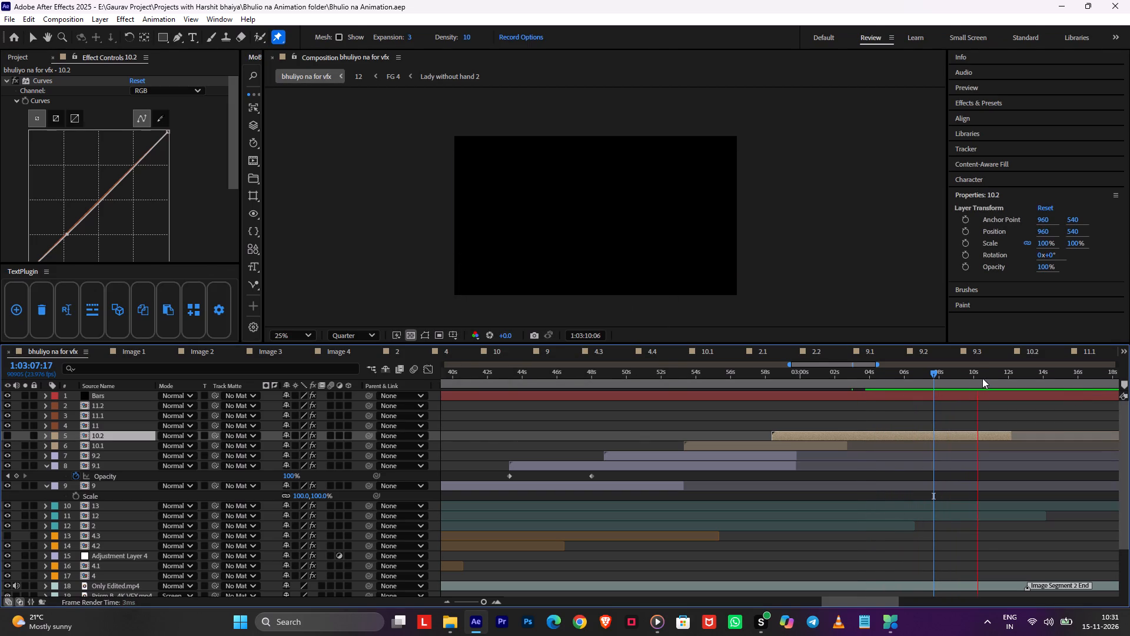
key("1")
key("space")
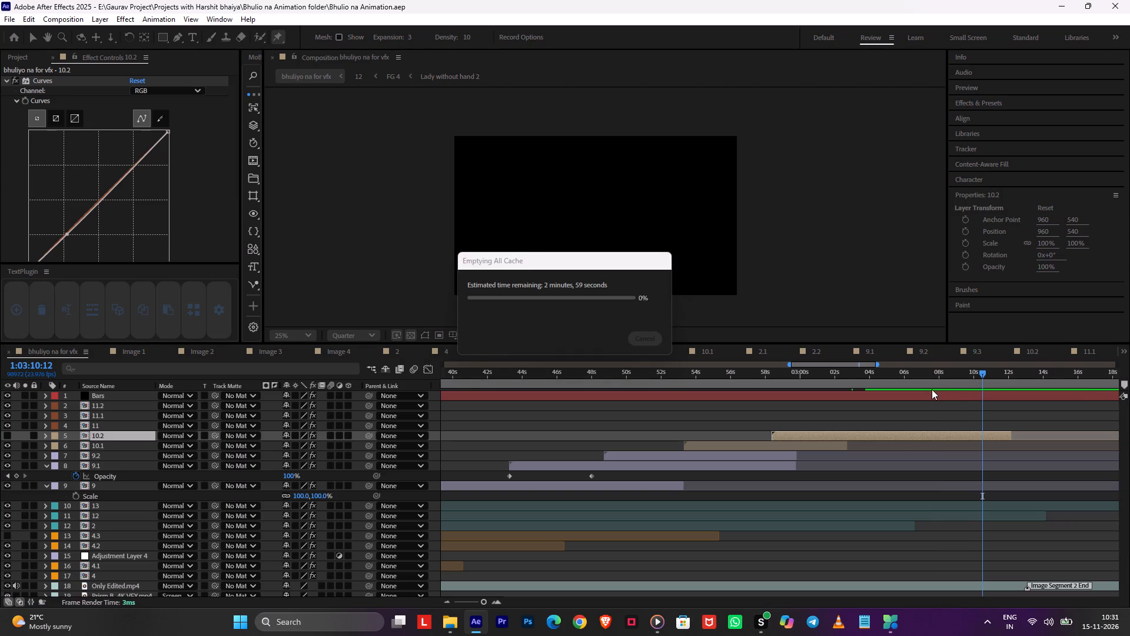
key("space")
Scrub layer 10.2's span from about 1:02:59 to the Image Segment 2 End marker, stopping at 1:03:13:03.
left_click(999, 379)
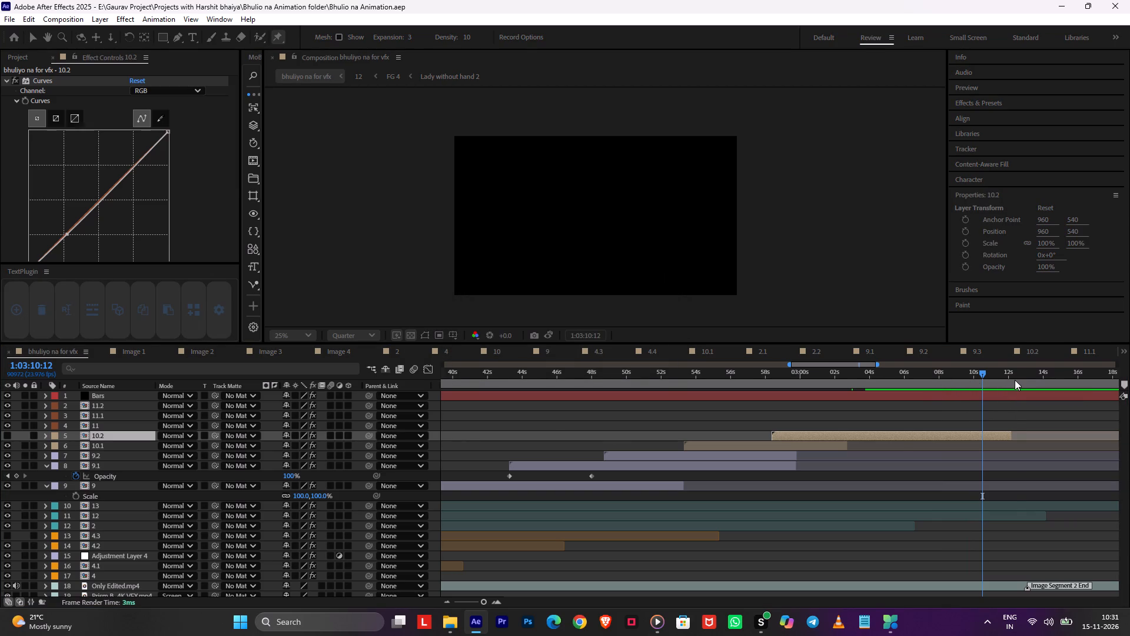
left_click_drag(1016, 378, 1032, 378)
middle_click_drag(1041, 456, 827, 471)
left_click_drag(807, 371, 801, 372)
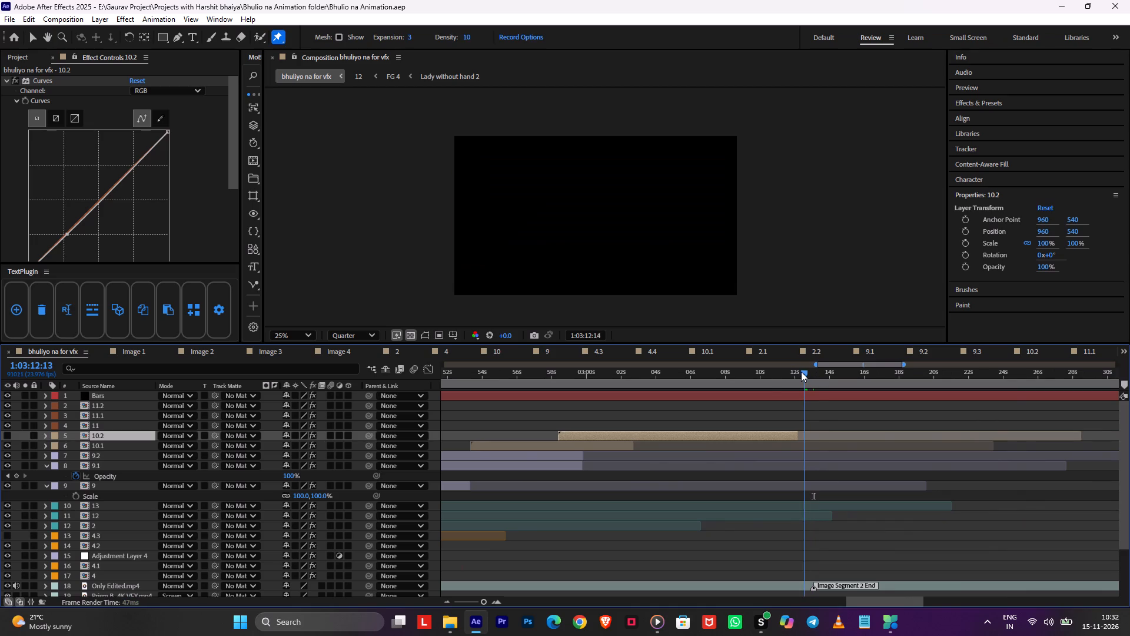
left_click_drag(801, 372, 565, 410)
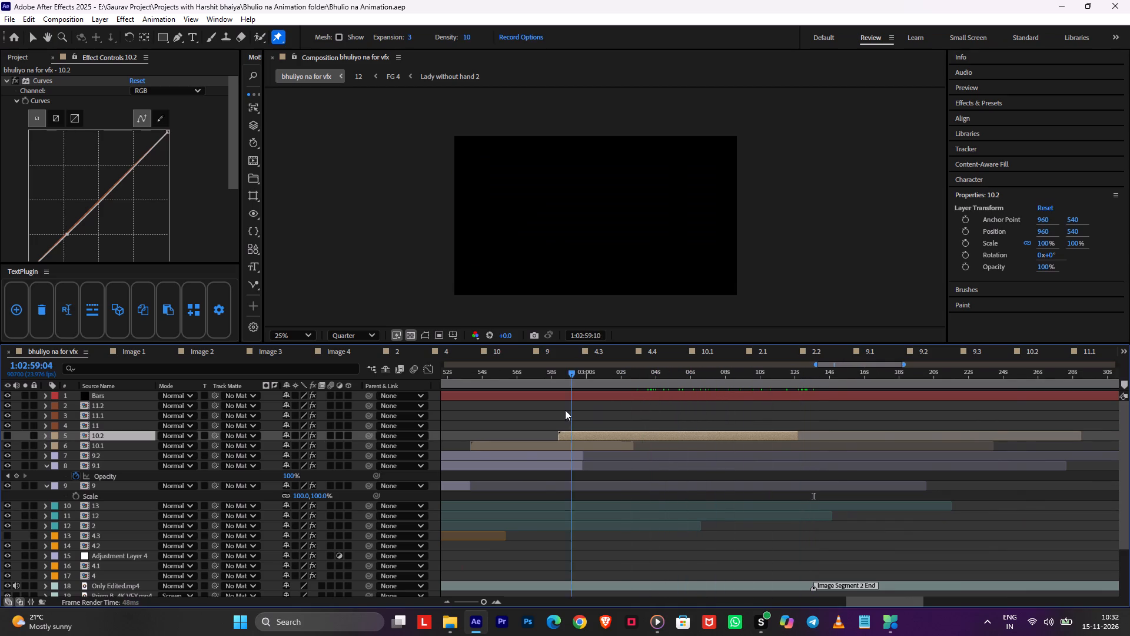
left_click_drag(565, 410, 751, 417)
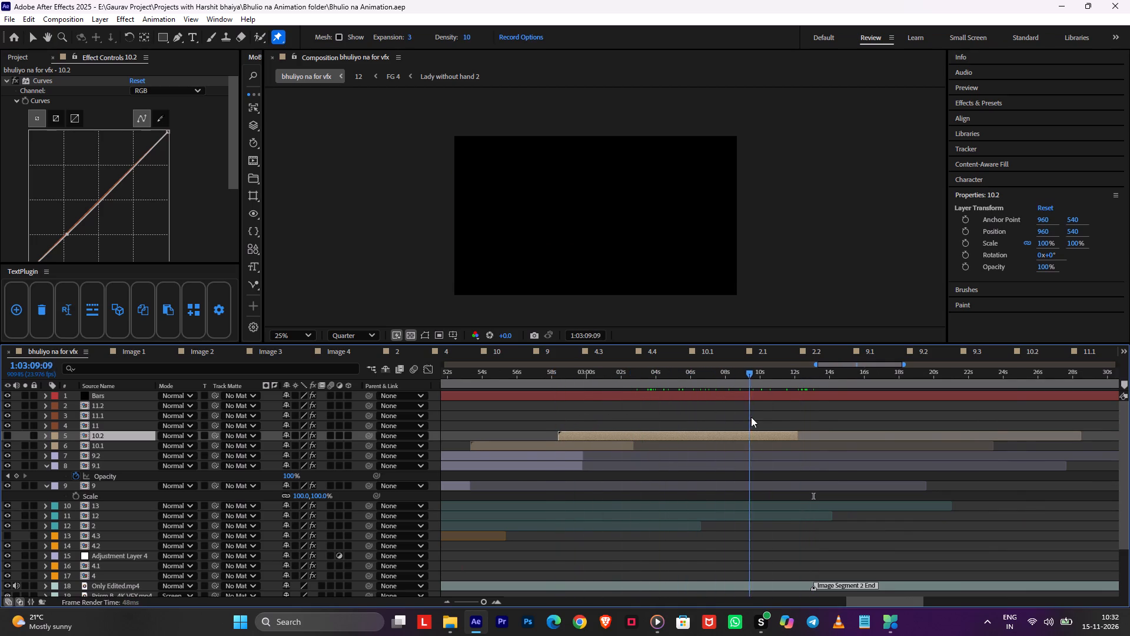
left_click_drag(751, 417, 807, 422)
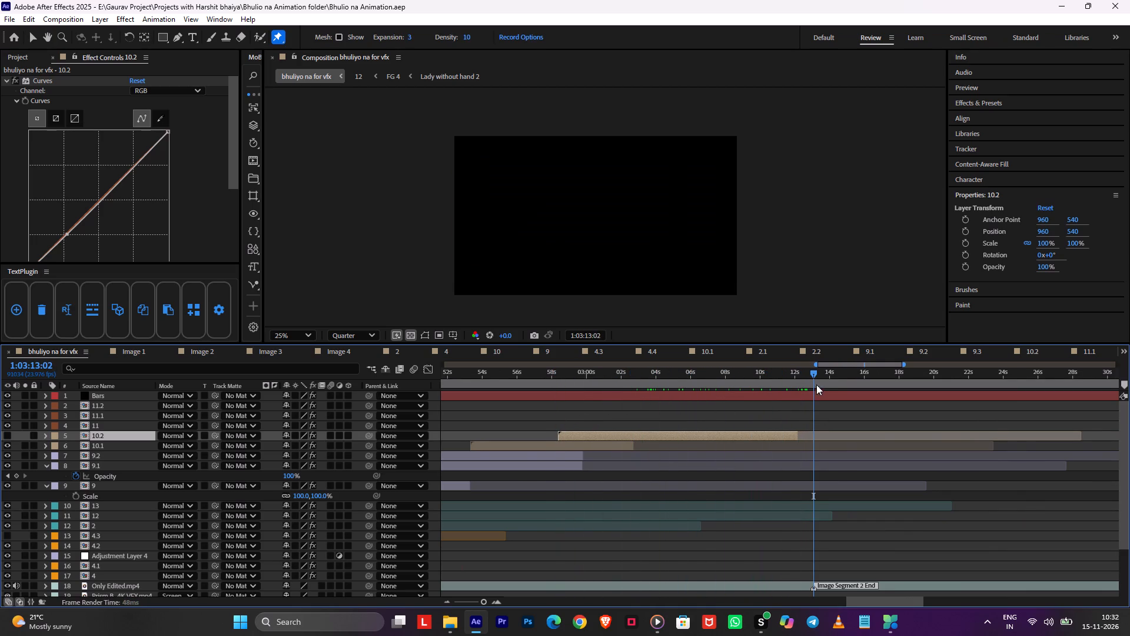
left_click(826, 376)
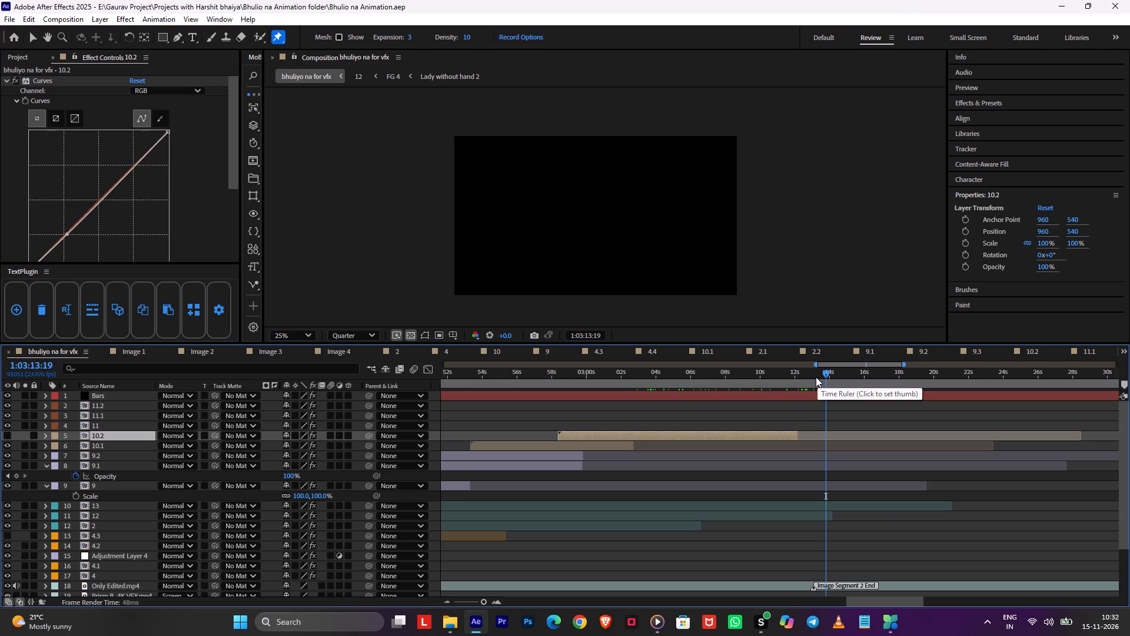
left_click(814, 377)
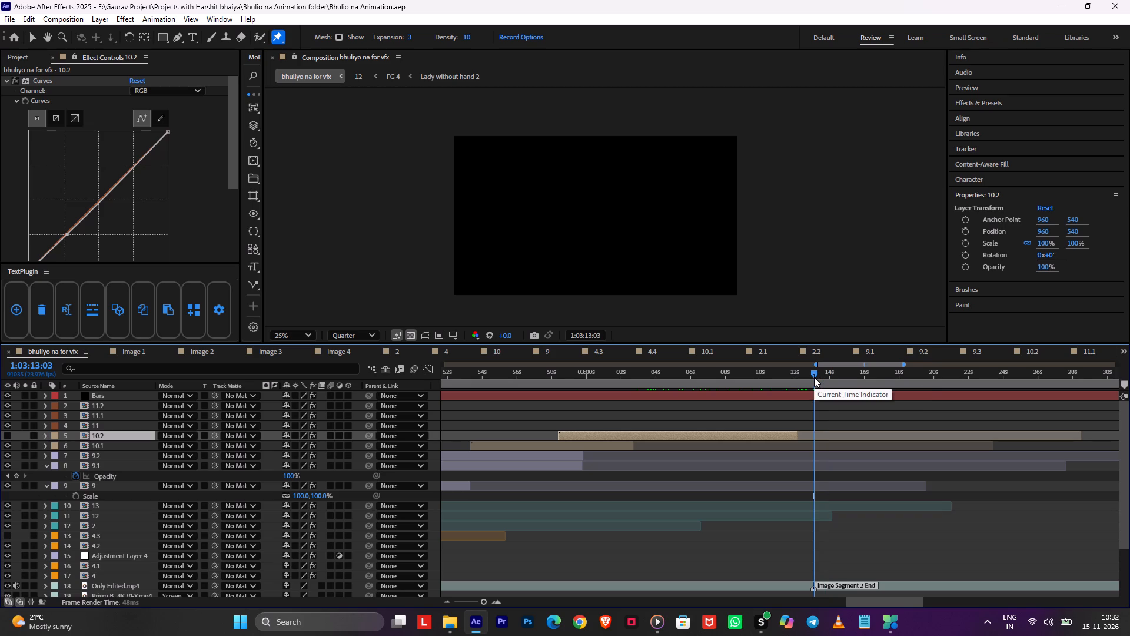
Scrub around the Image Segment 2 End marker up to 1:03:13:17 and back to 1:03:01:01, checking the Only Edited.mp4 footage.
left_click(805, 379)
left_click_drag(805, 379, 821, 379)
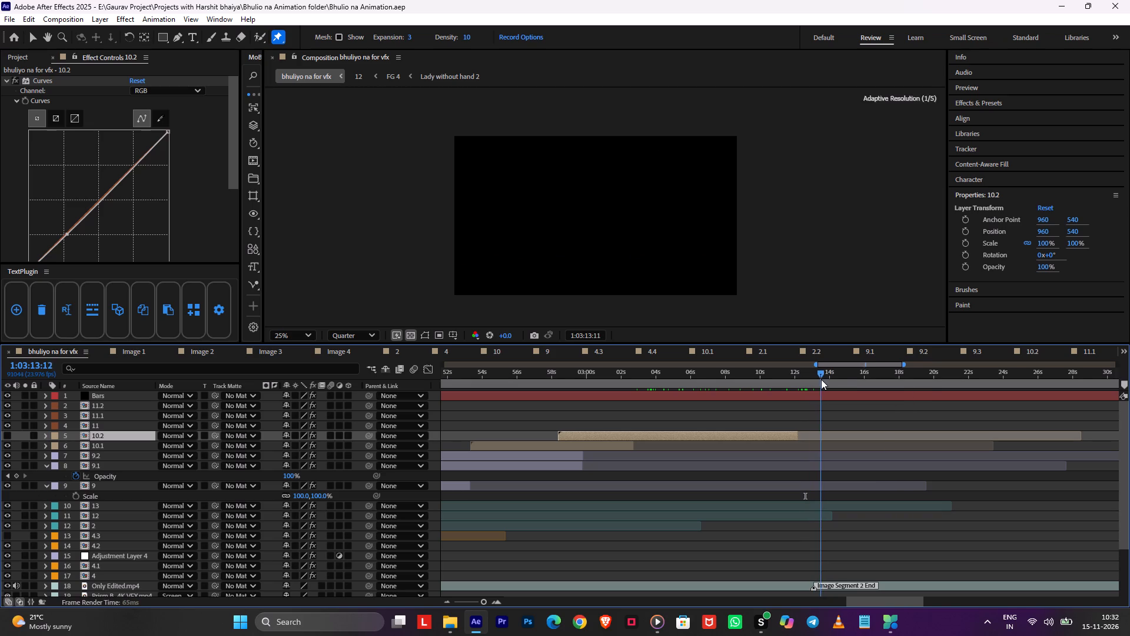
left_click_drag(821, 379, 824, 379)
scroll(827, 419, "down", 3)
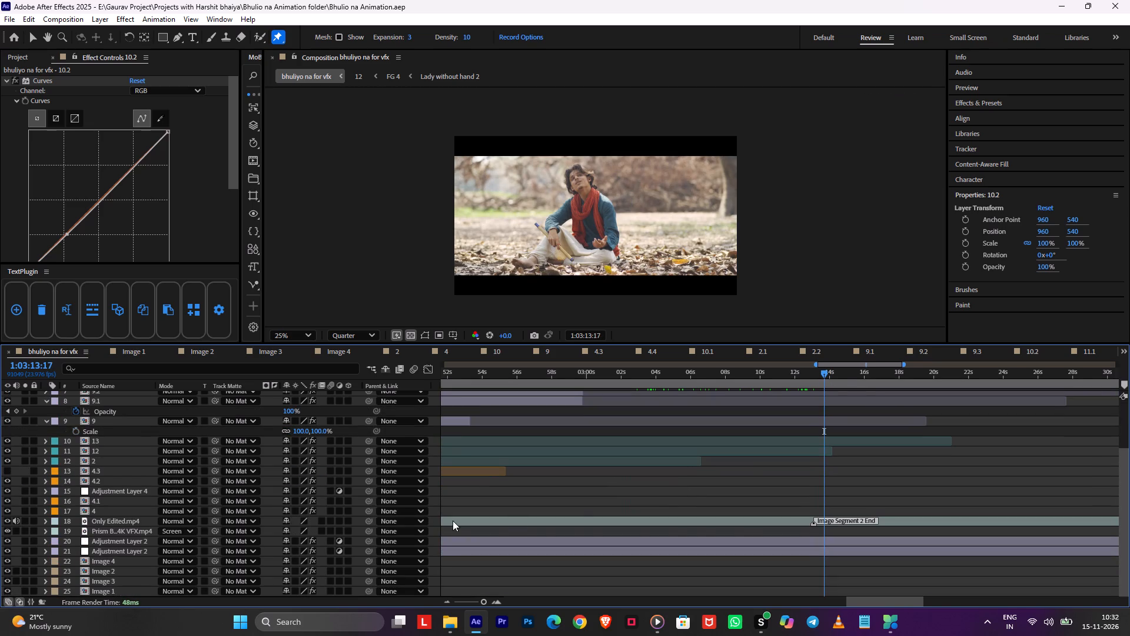
left_click(454, 521)
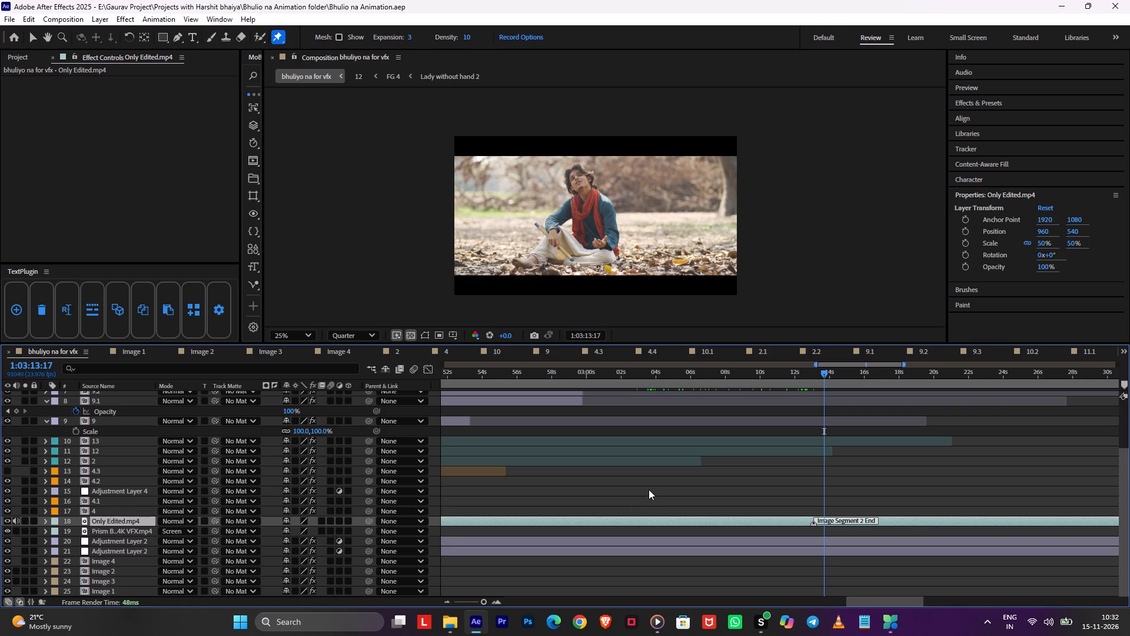
left_click(783, 385)
left_click_drag(783, 385, 779, 387)
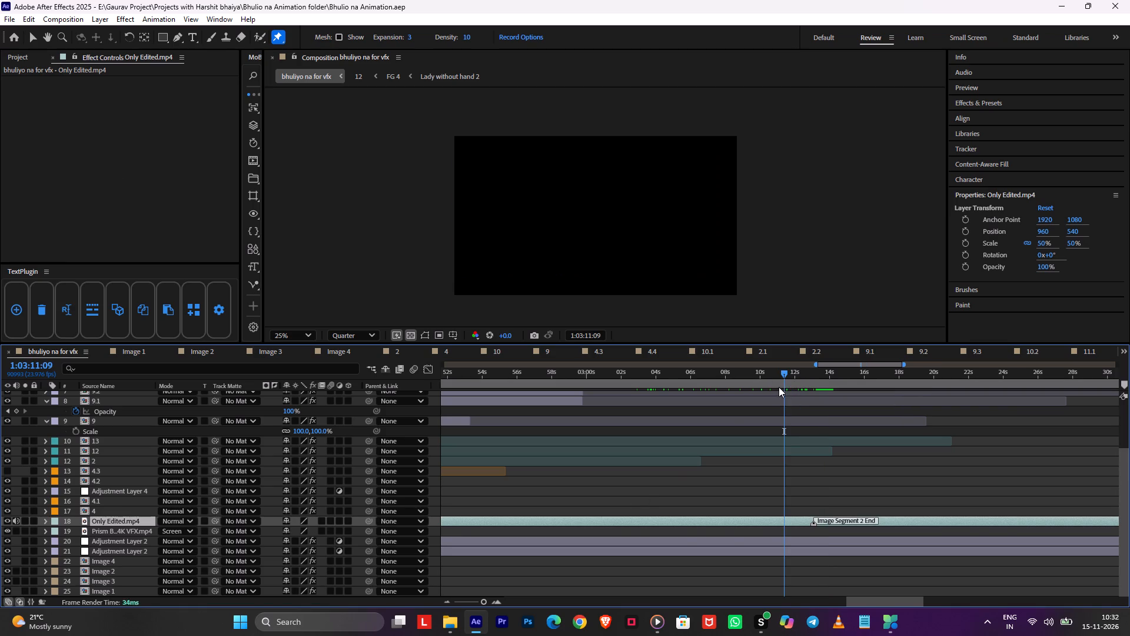
left_click_drag(779, 387, 604, 402)
scroll(634, 419, "up", 3)
Turn layer 10.2's visibility back on.
left_click(632, 435)
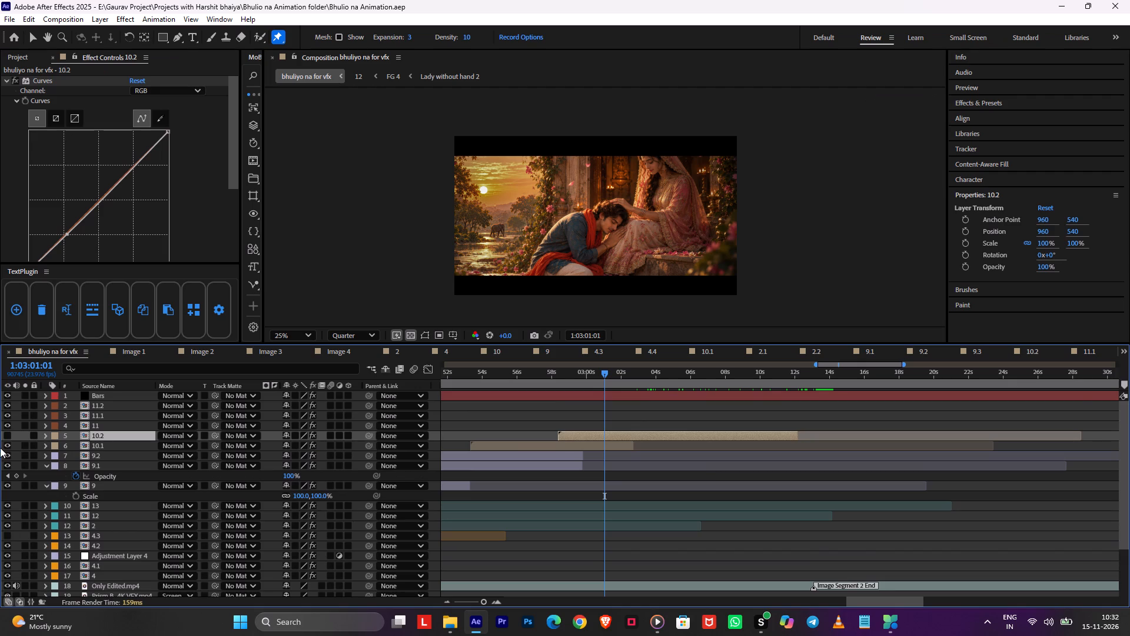
left_click(7, 437)
Preview the composition from 1:02:42:17 with layer 10.2 visible and save the project.
left_click_drag(504, 371, 488, 376)
left_click_drag(484, 376, 481, 378)
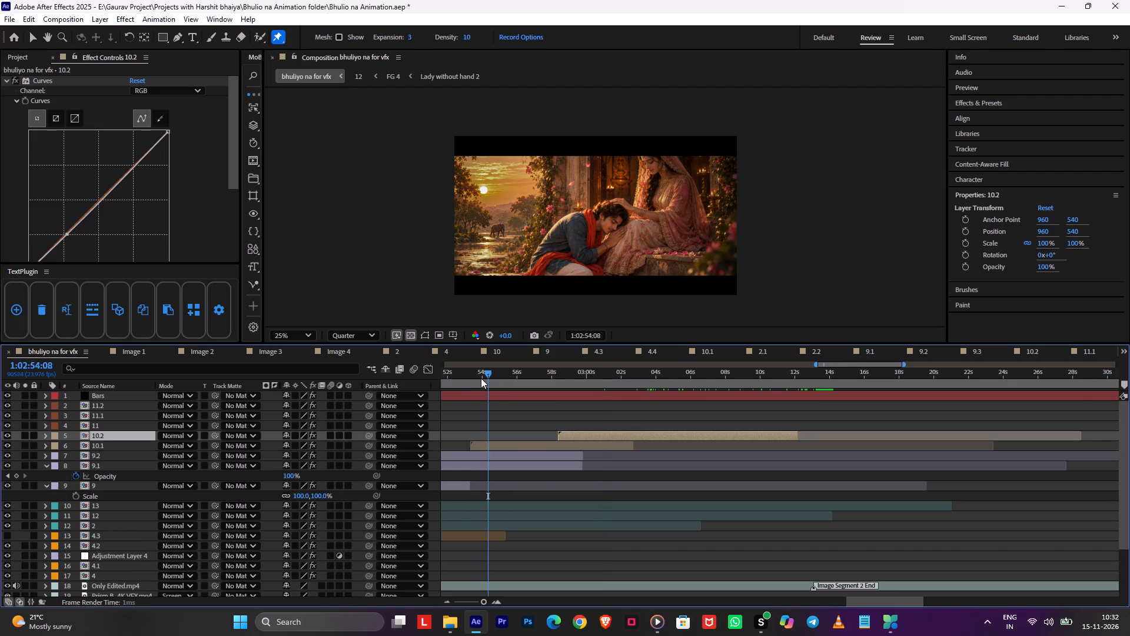
left_click_drag(481, 378, 608, 411)
key("space")
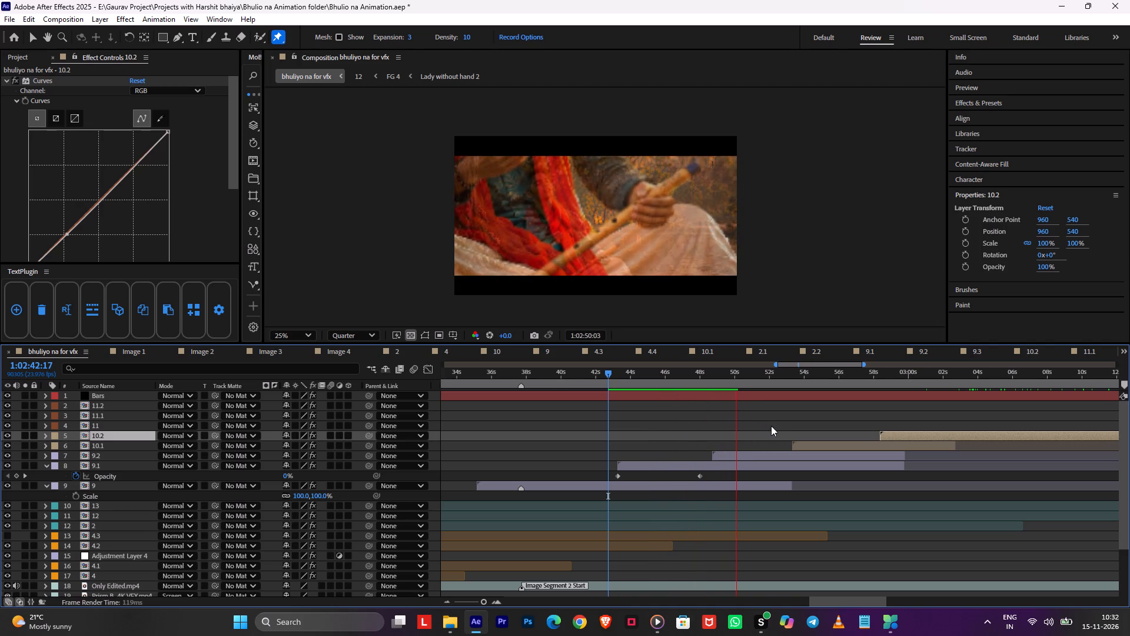
key("ctrl+s")
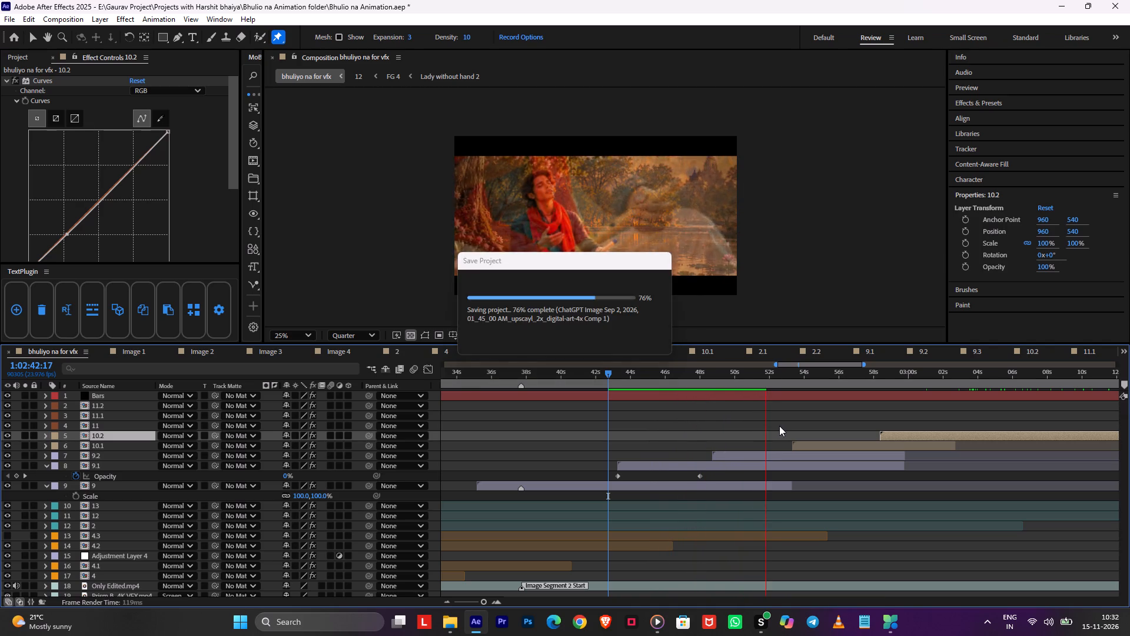
key("space")
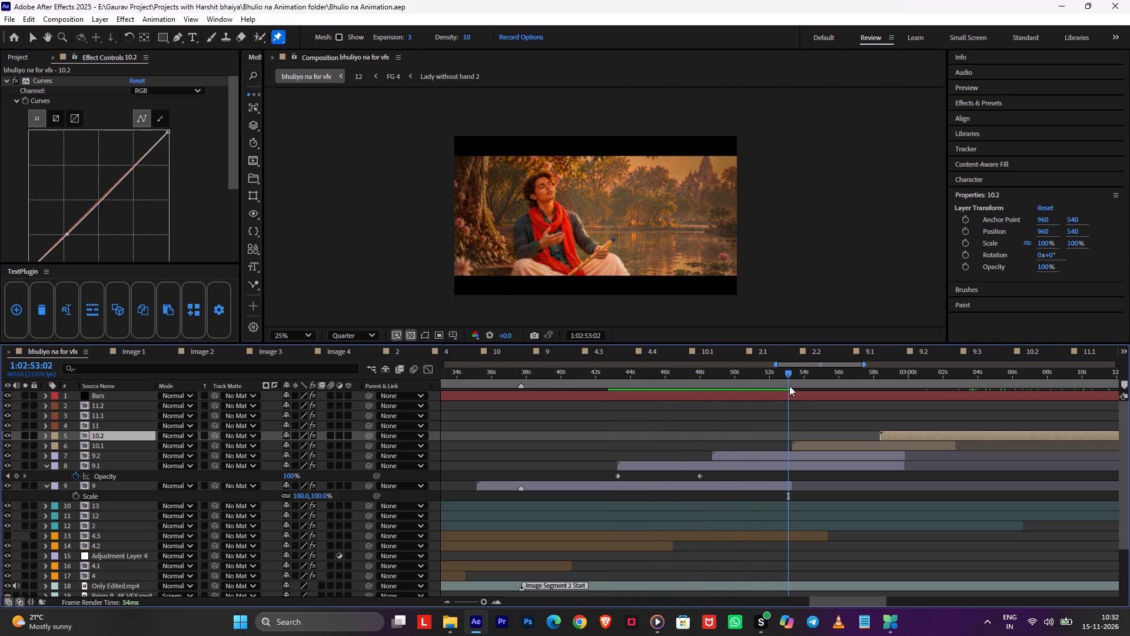
Preview the composition from 1:02:51:21 and again from the Image Segment 2 Start marker at 1:02:37:17.
left_click_drag(787, 378, 766, 381)
key("space")
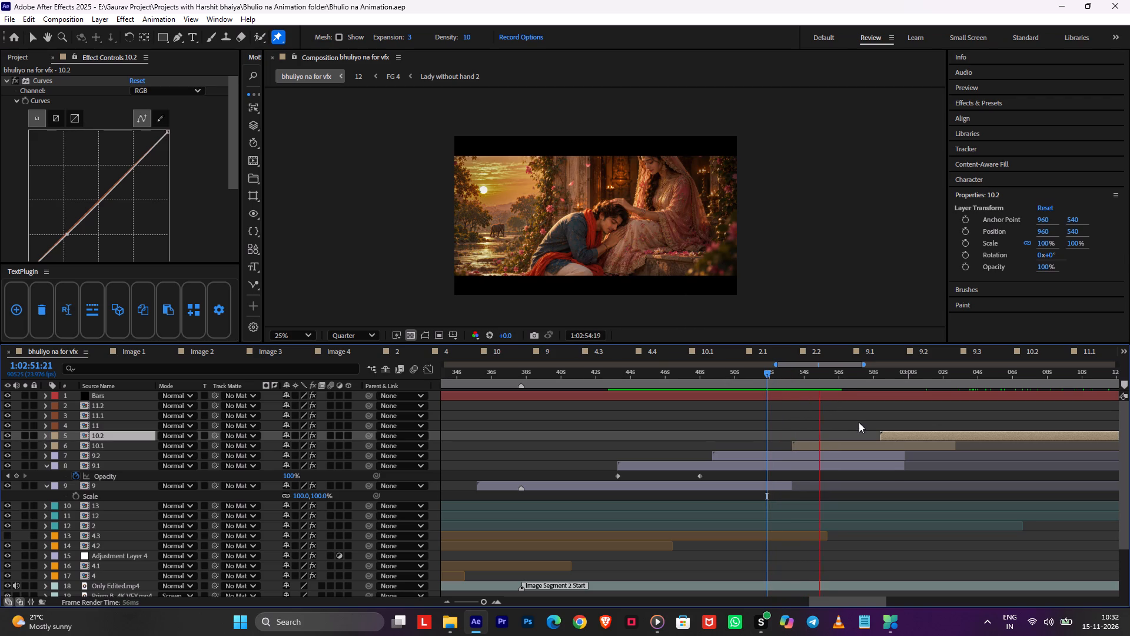
middle_click_drag(841, 428, 751, 440)
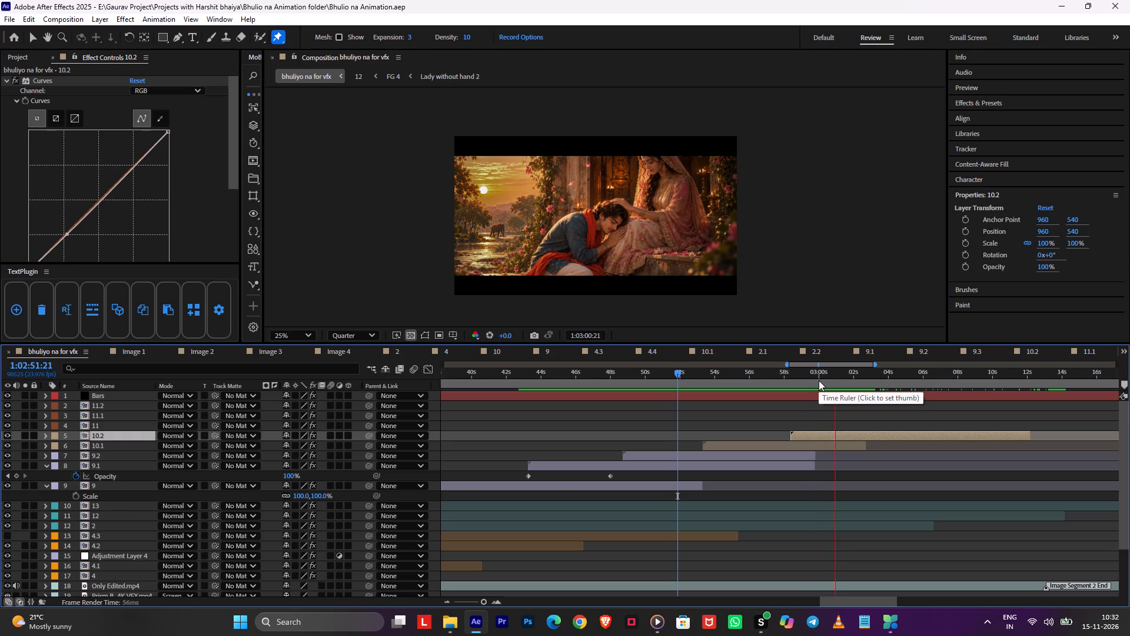
left_click_drag(818, 380, 530, 434)
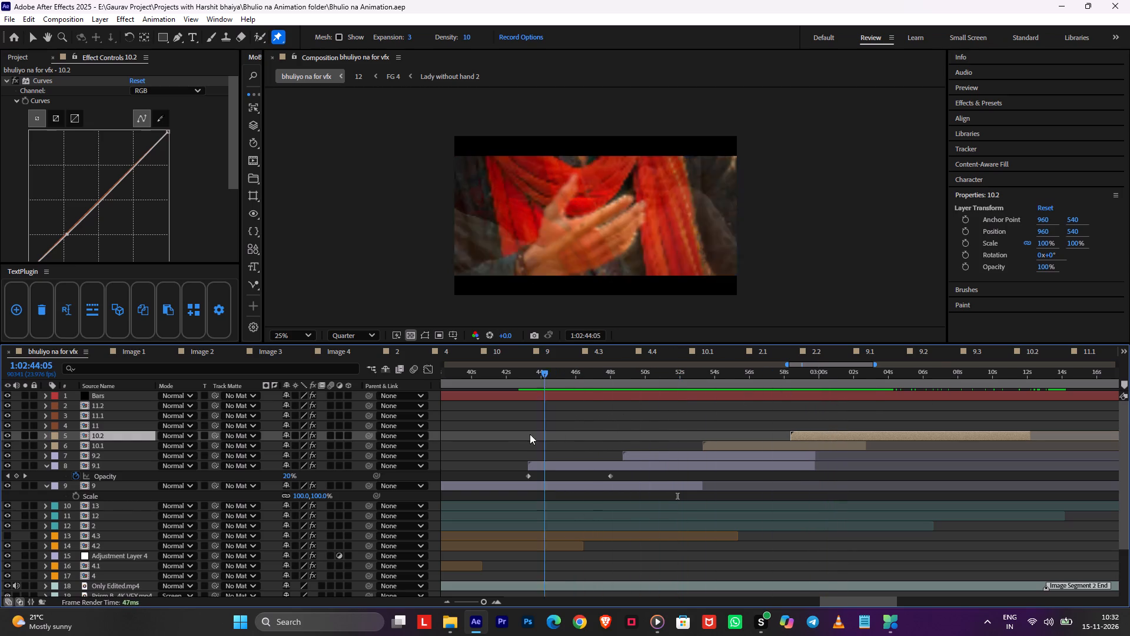
left_click_drag(530, 434, 519, 436)
scroll(569, 449, "down", 1, "alt")
left_click_drag(533, 381, 497, 382)
key("space")
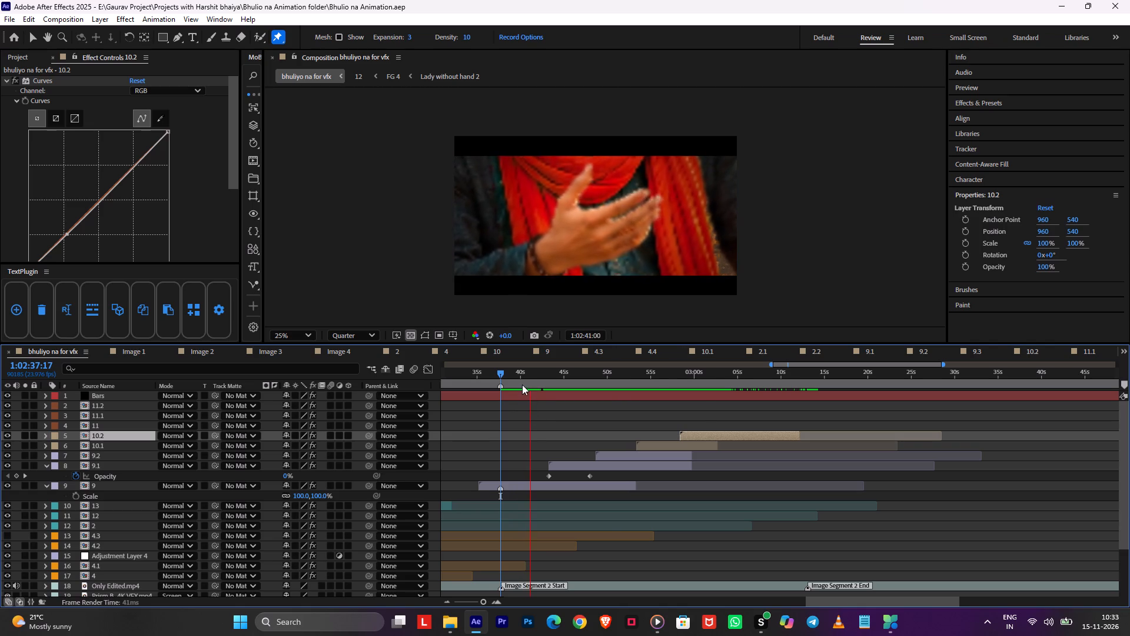
Move layer 10.1 earlier in time so it starts at the Image Segment 2 Start marker, about 1:02:37:18.
left_click_drag(523, 381, 503, 381)
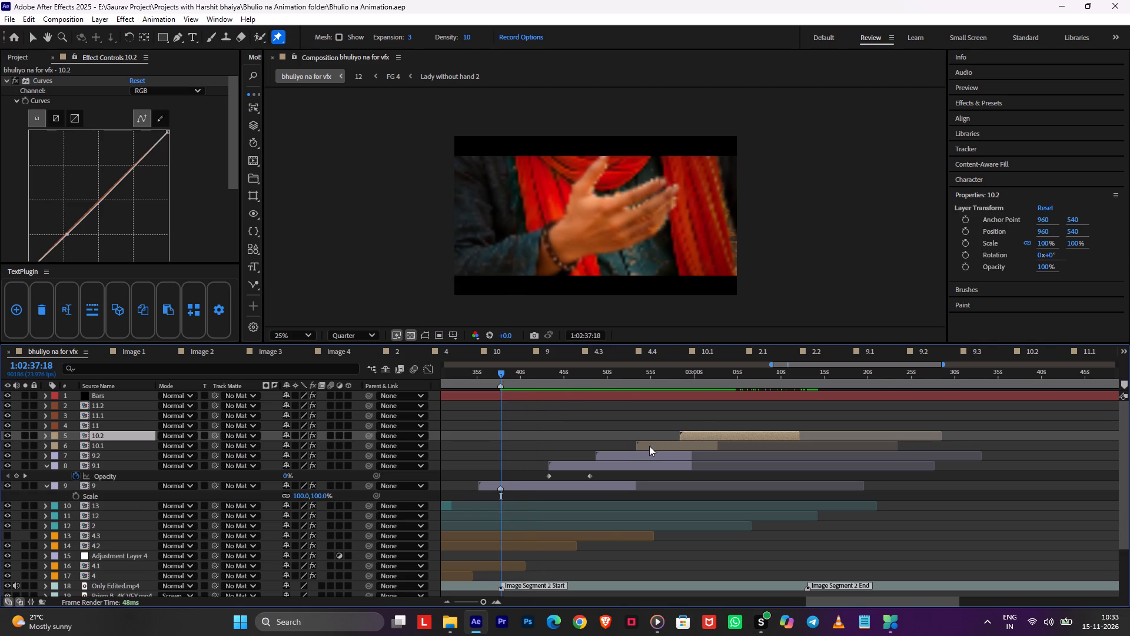
left_click_drag(649, 446, 511, 447)
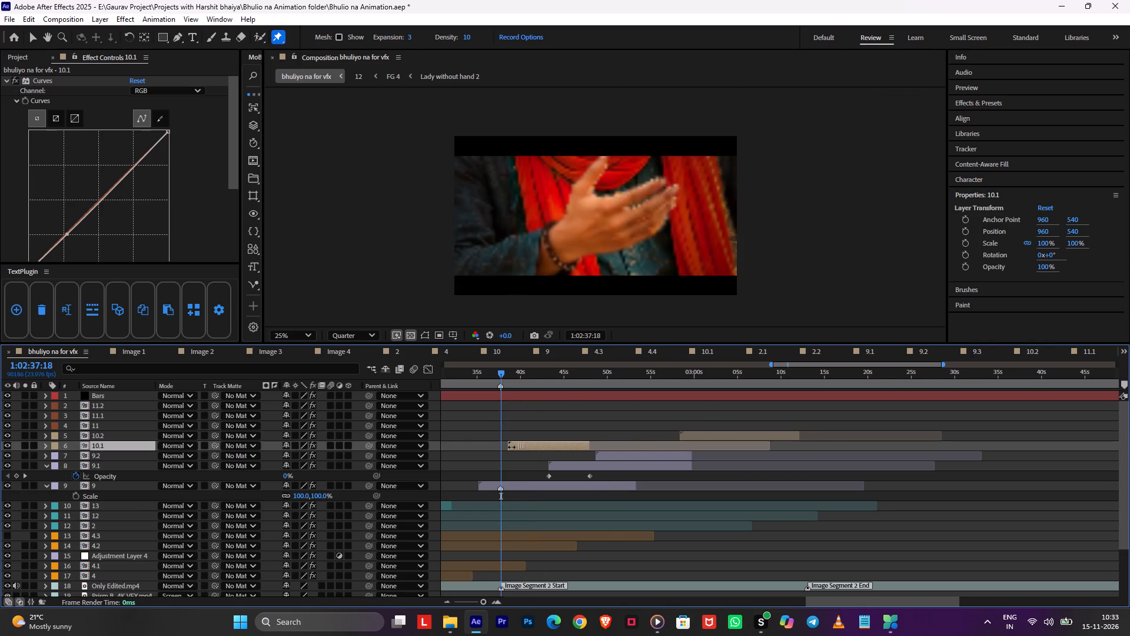
left_click_drag(511, 447, 504, 449)
Reorder layer 10.1 in the stack so it sits between layers 9.1 and 9.
left_click_drag(99, 445, 100, 476)
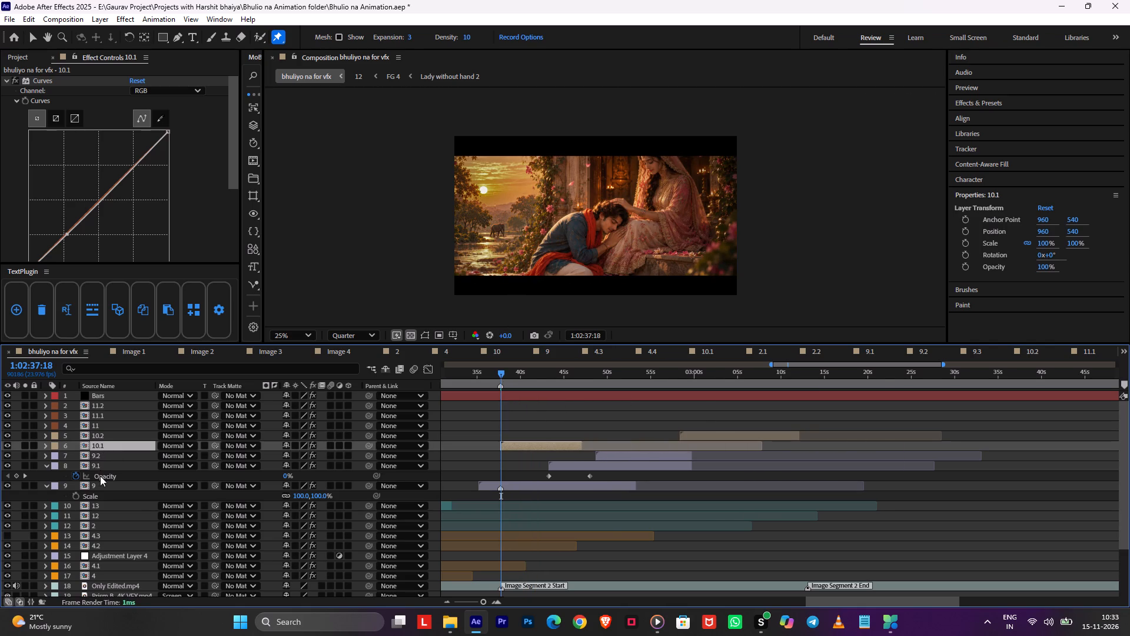
left_click_drag(100, 476, 101, 493)
left_click_drag(110, 449, 110, 481)
Save the project and align layer 10.1's start exactly to 1:02:37:18.
scroll(500, 460, "up", 2, "alt")
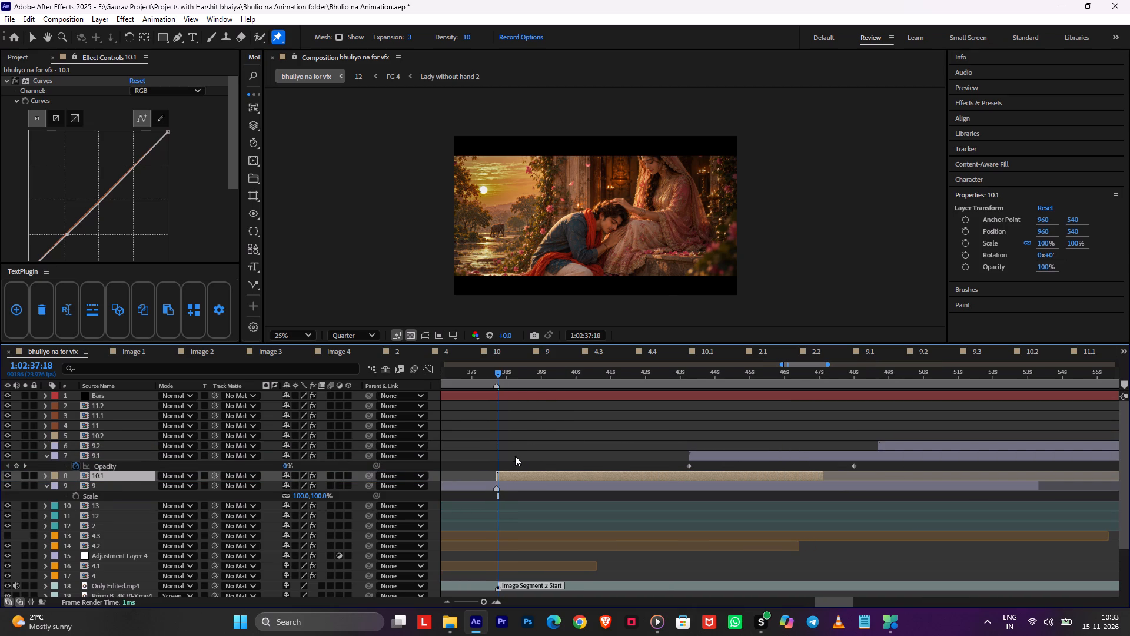
key("ctrl+s")
key("bracketleft")
Preview the new opening with layer 10.1 from 1:02:37:18 and return the current time to 1:02:37:17.
key("space")
left_click_drag(534, 376, 497, 400)
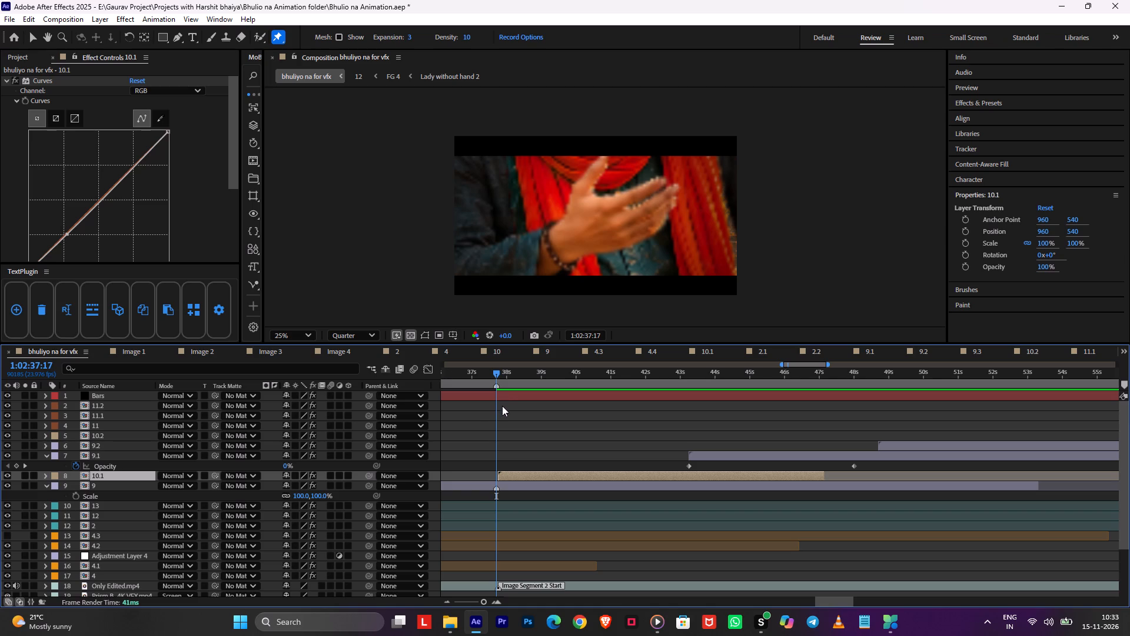
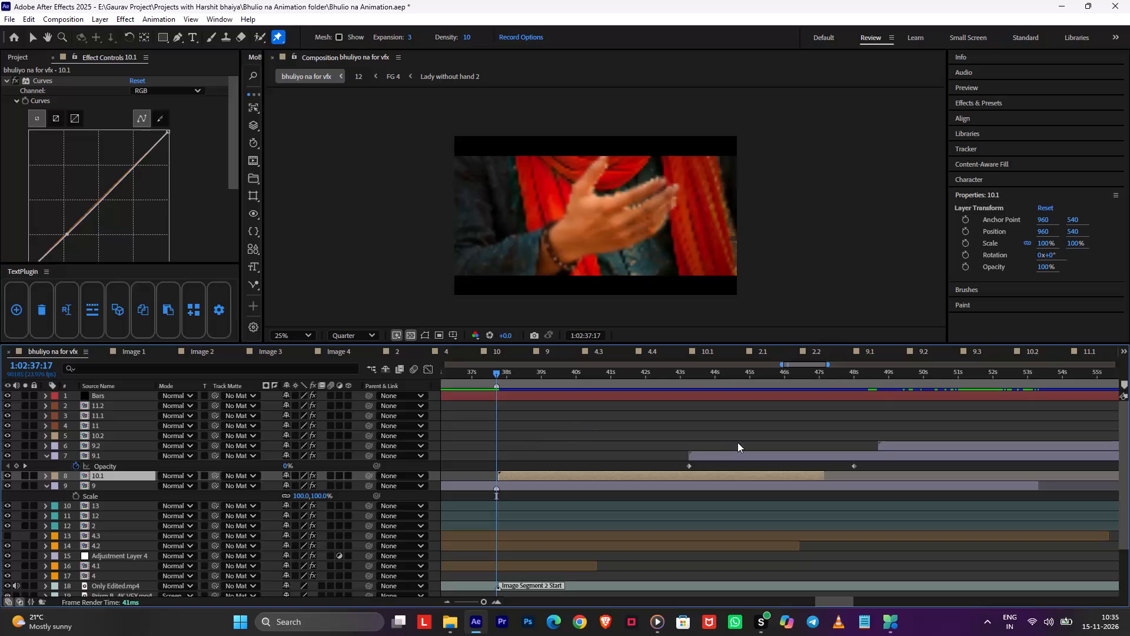
Preview the cut into layer 10.1 from 1:02:34:11 and bring the current time back to the Image Segment 2 Start marker.
left_click(517, 383)
left_click_drag(517, 383, 646, 438)
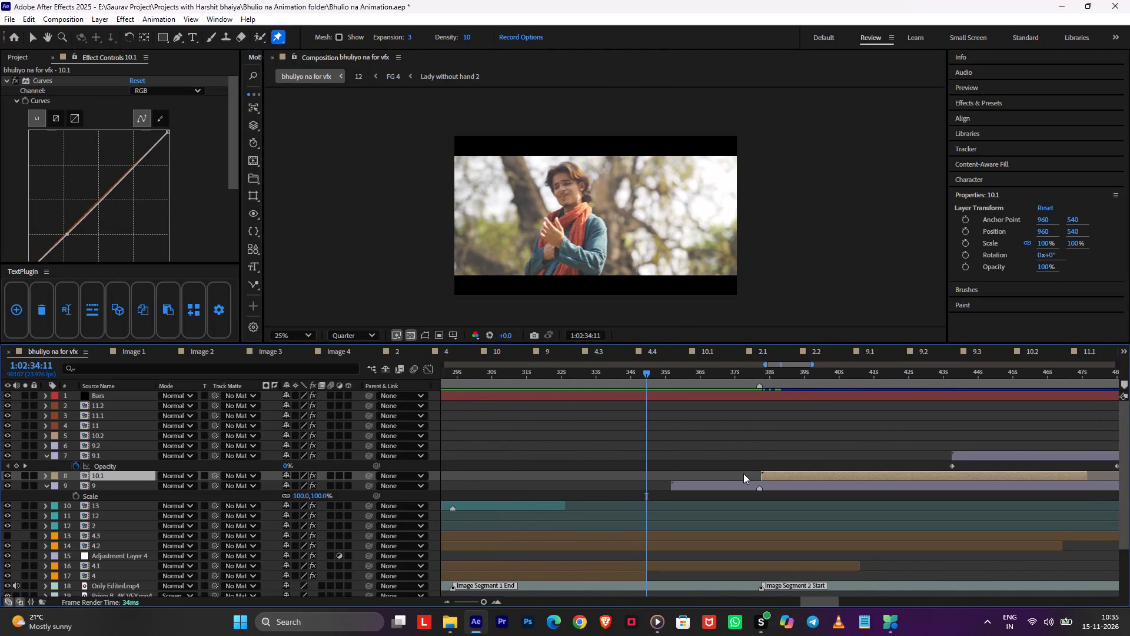
key("space")
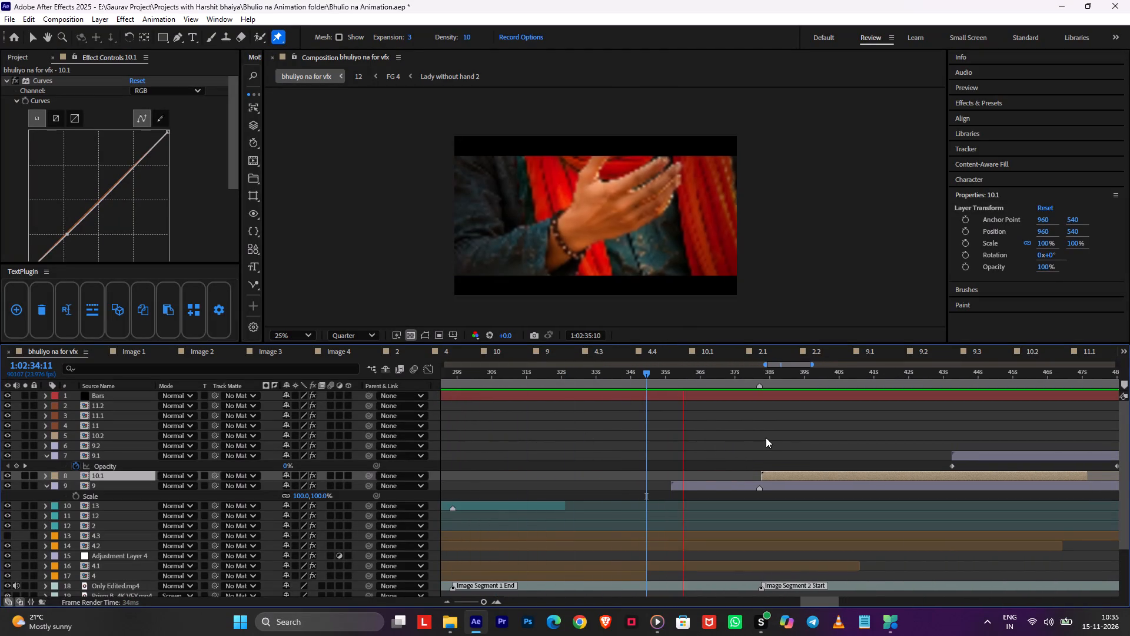
middle_click_drag(766, 438, 646, 455)
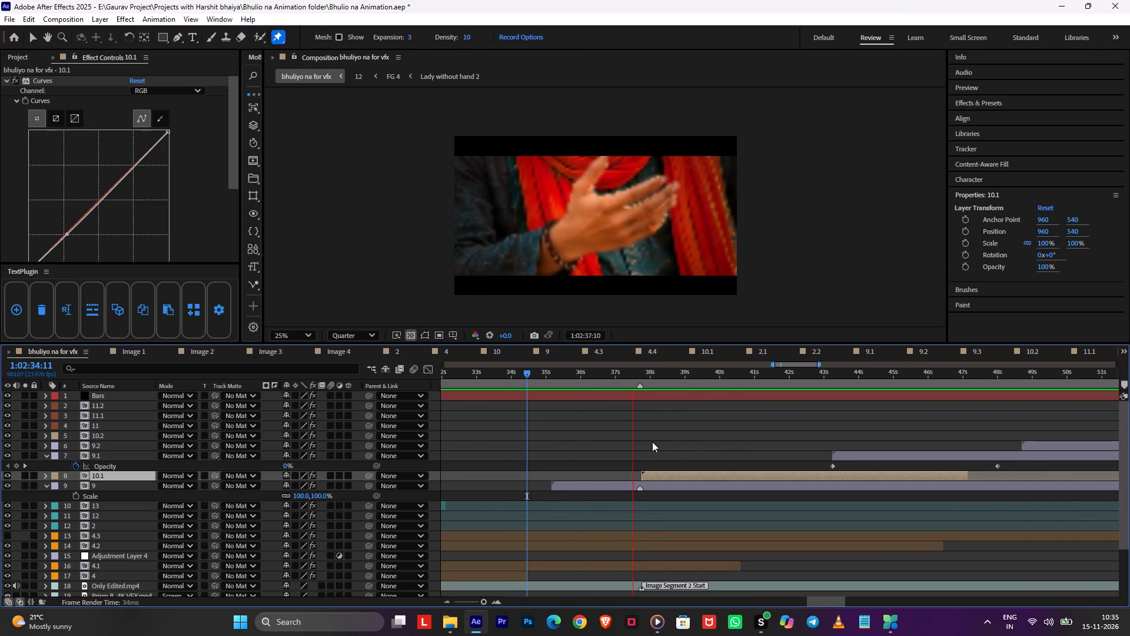
left_click_drag(700, 372, 646, 384)
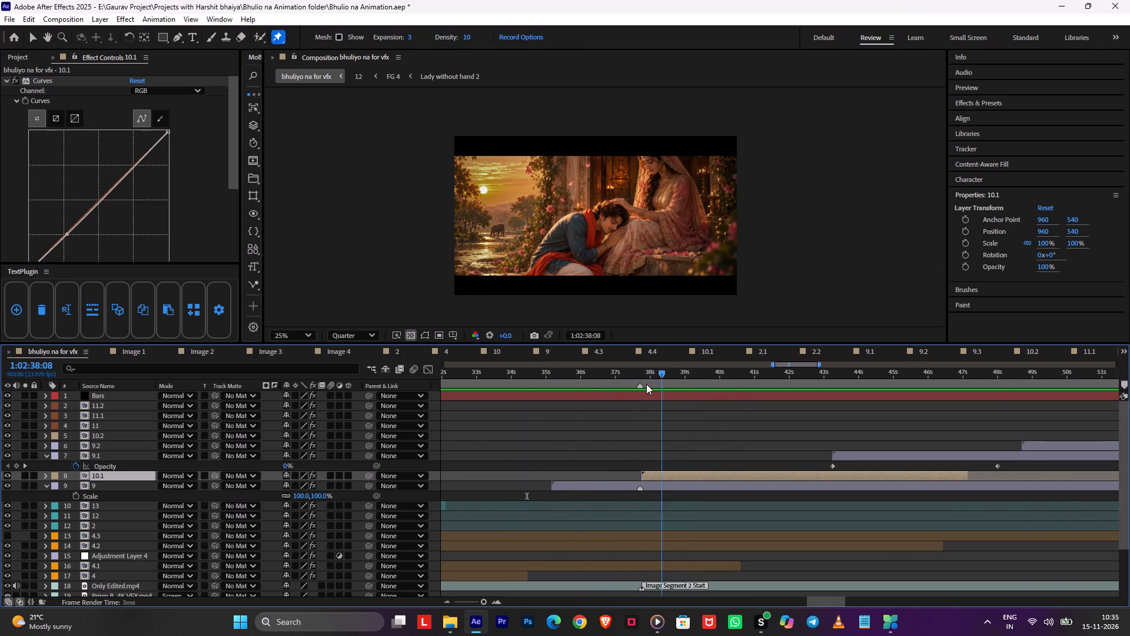
left_click_drag(646, 384, 638, 387)
Undo the retiming and stack reordering of layer 10.1, and clear the layer selection.
key("ctrl+z")
key("ctrl+z")
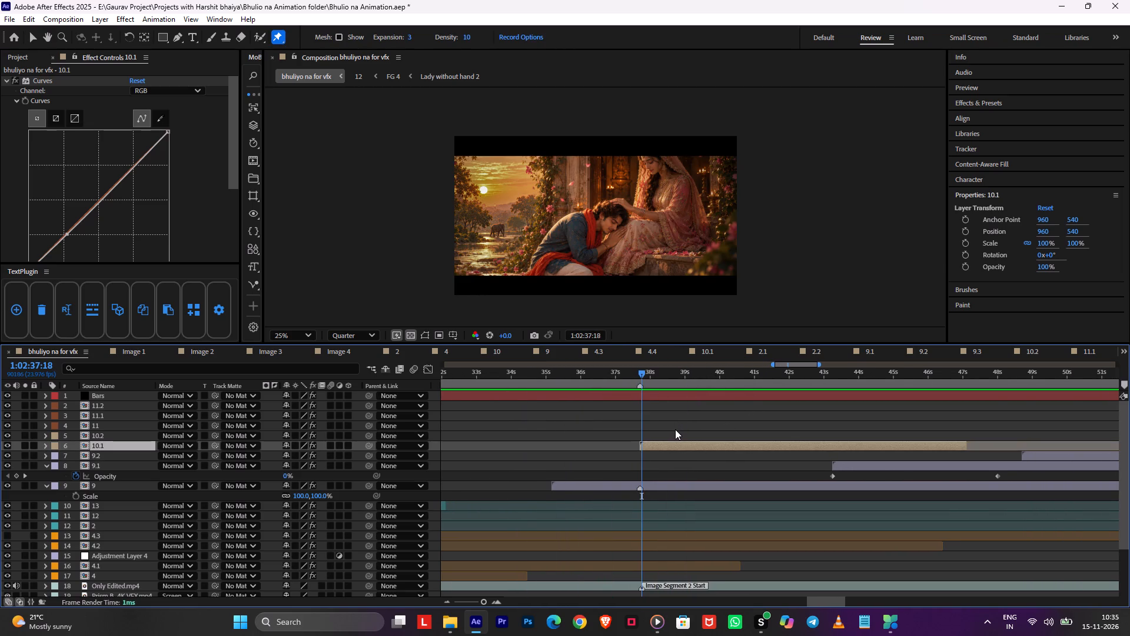
key("ctrl+z")
key("ctrl+z")
scroll(675, 429, "down", 1)
scroll(675, 429, "up", 1)
scroll(675, 429, "down", 1, "alt")
left_click(675, 429)
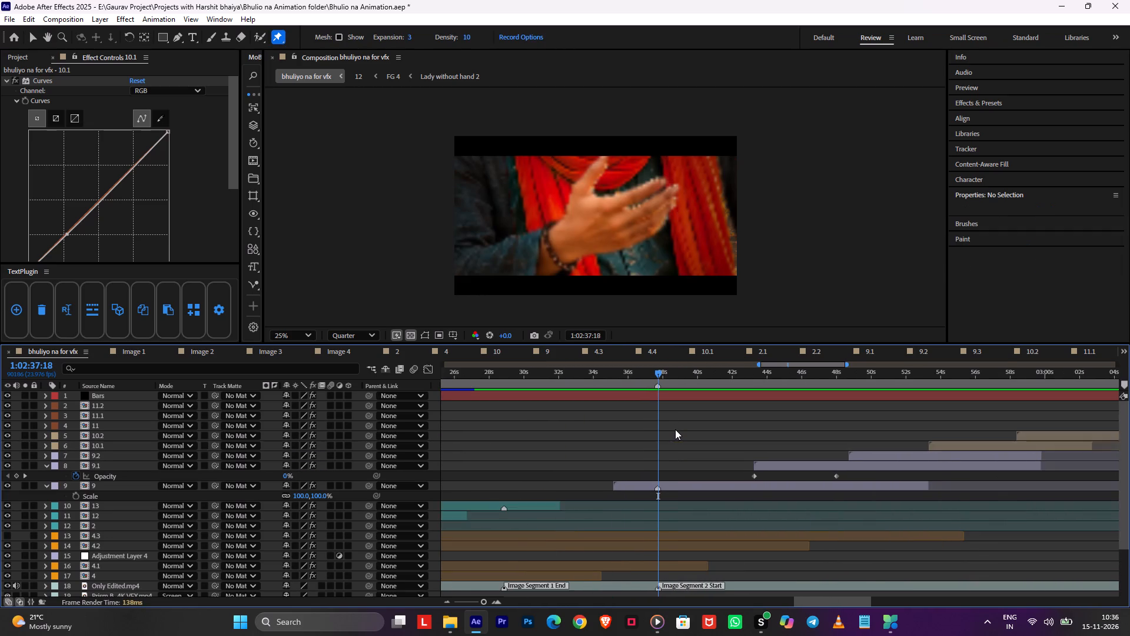
At 1:02:43:06, set layer 9.1's opacity to 100% and delete both of its opacity keyframes.
scroll(675, 429, "down", 2, "alt")
left_click_drag(683, 376, 690, 376)
key("space")
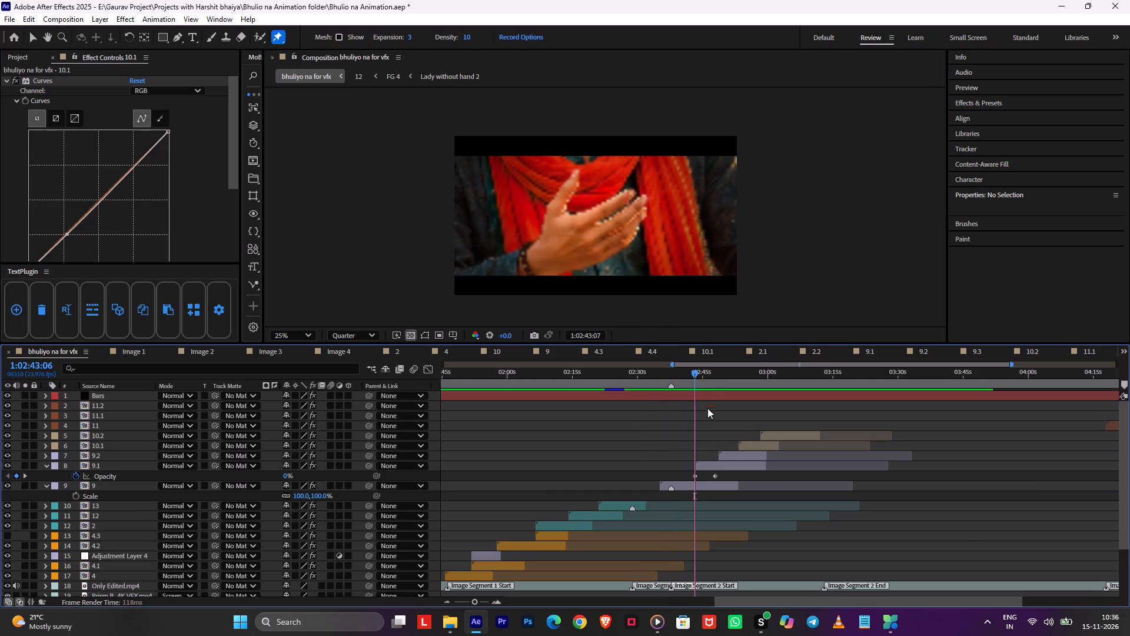
left_click_drag(707, 376, 694, 377)
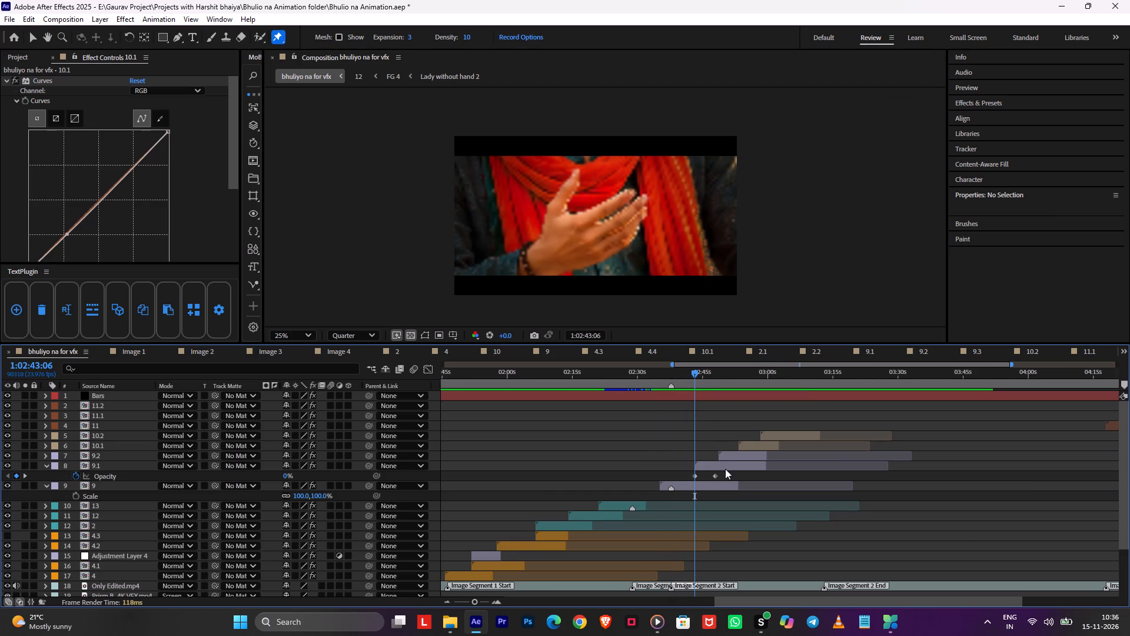
left_click_drag(728, 475, 685, 475)
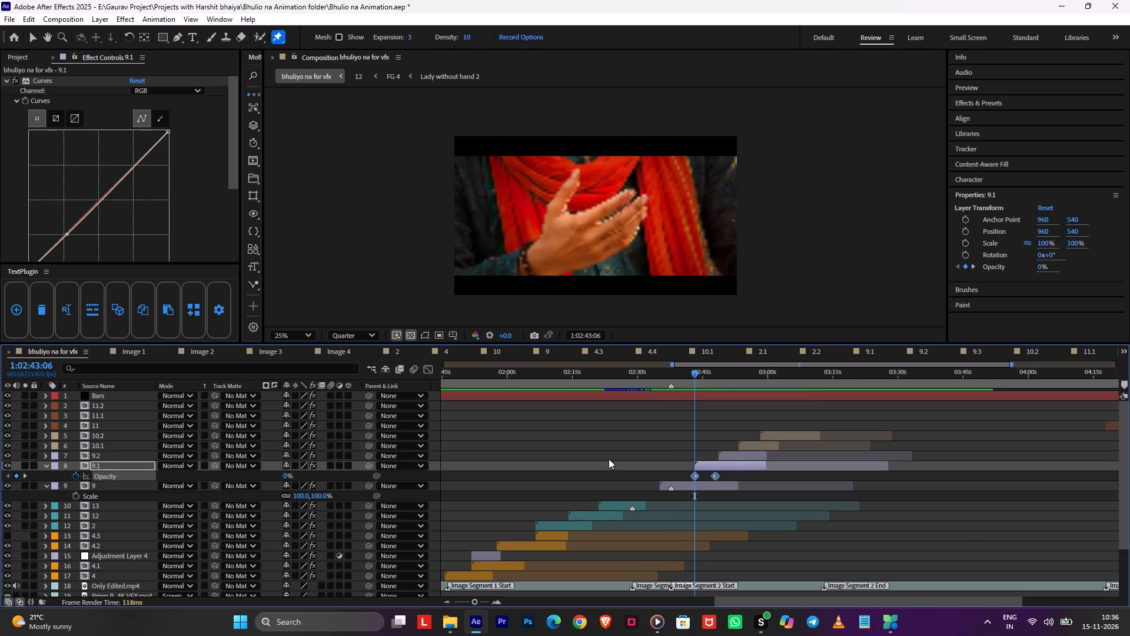
left_click_drag(284, 479, 397, 484)
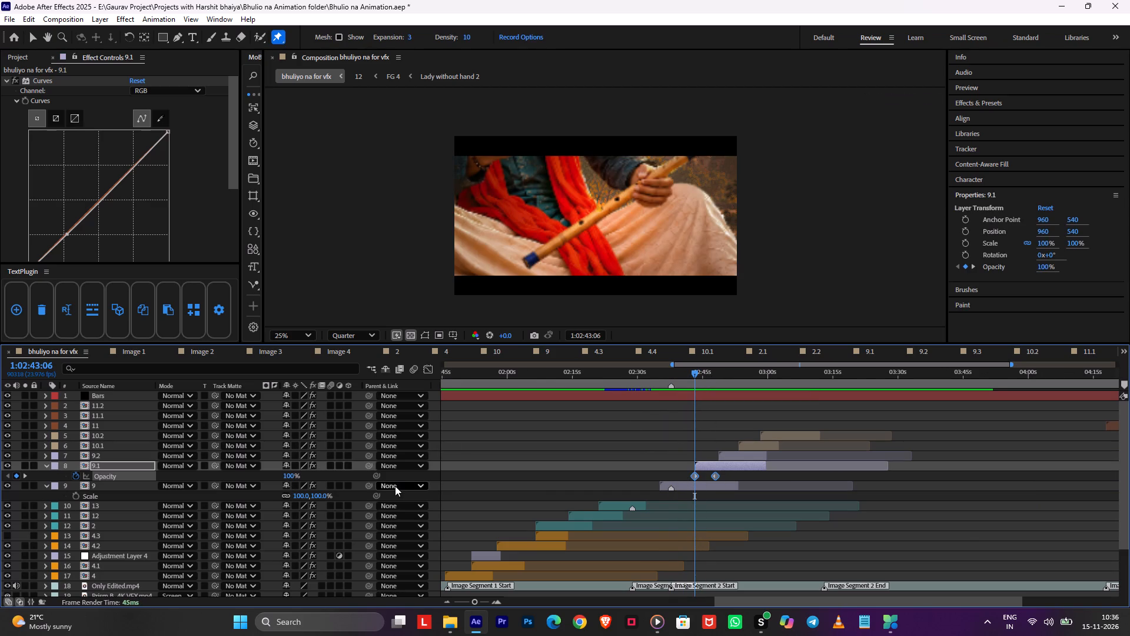
key("Delete")
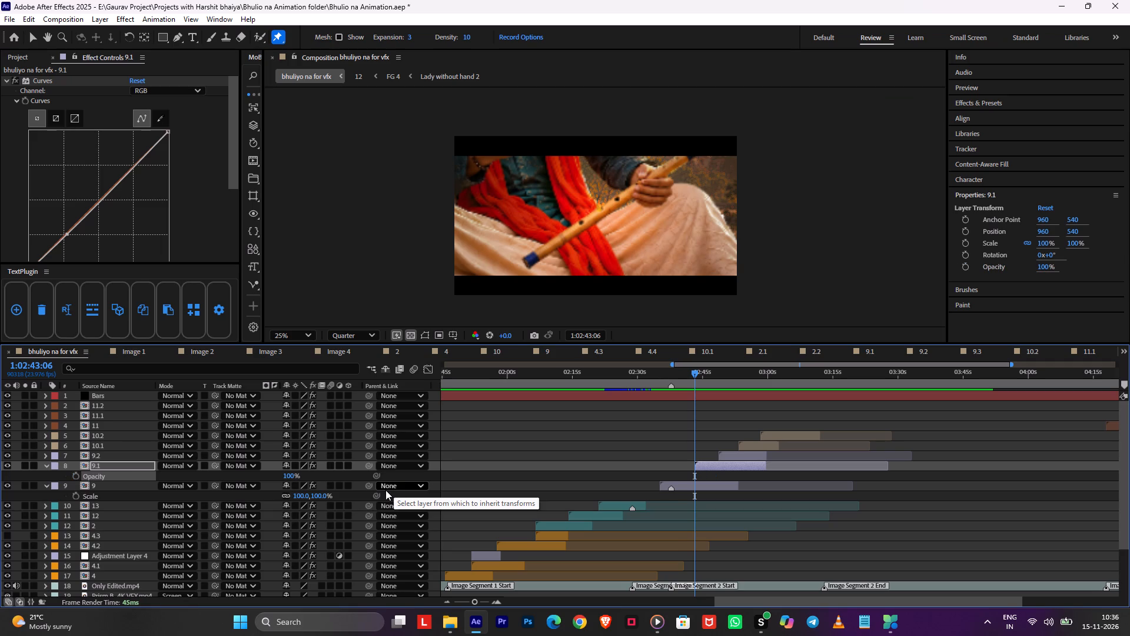
key("Return")
key("Return")
Open the layer 9.1 precomposition and save the project.
double_click(725, 466)
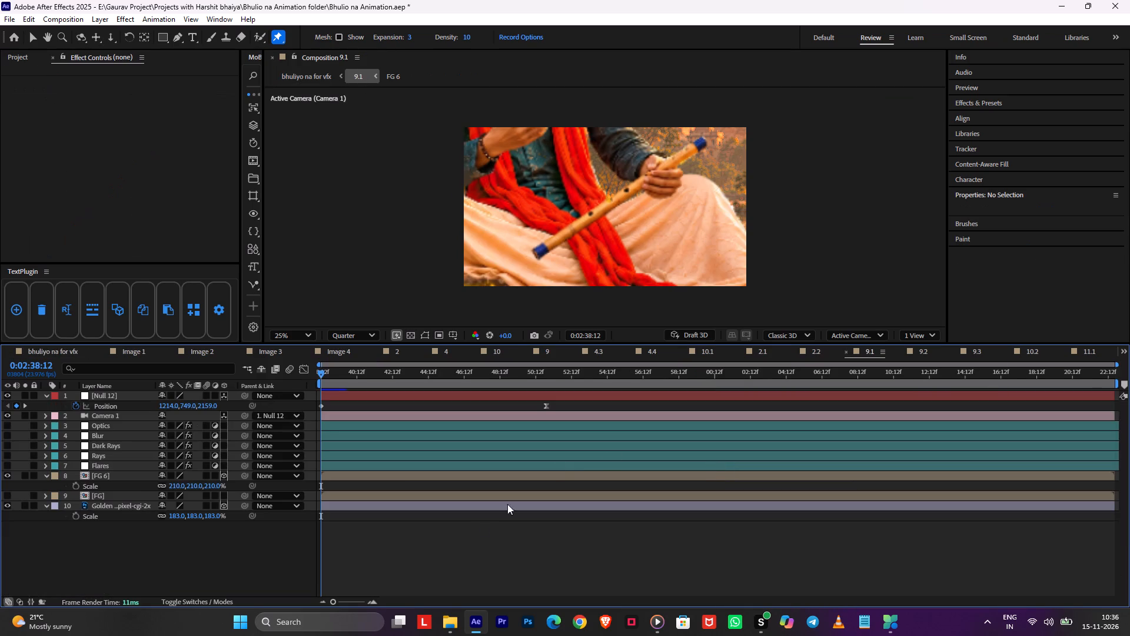
left_click(478, 526)
key("ctrl+s")
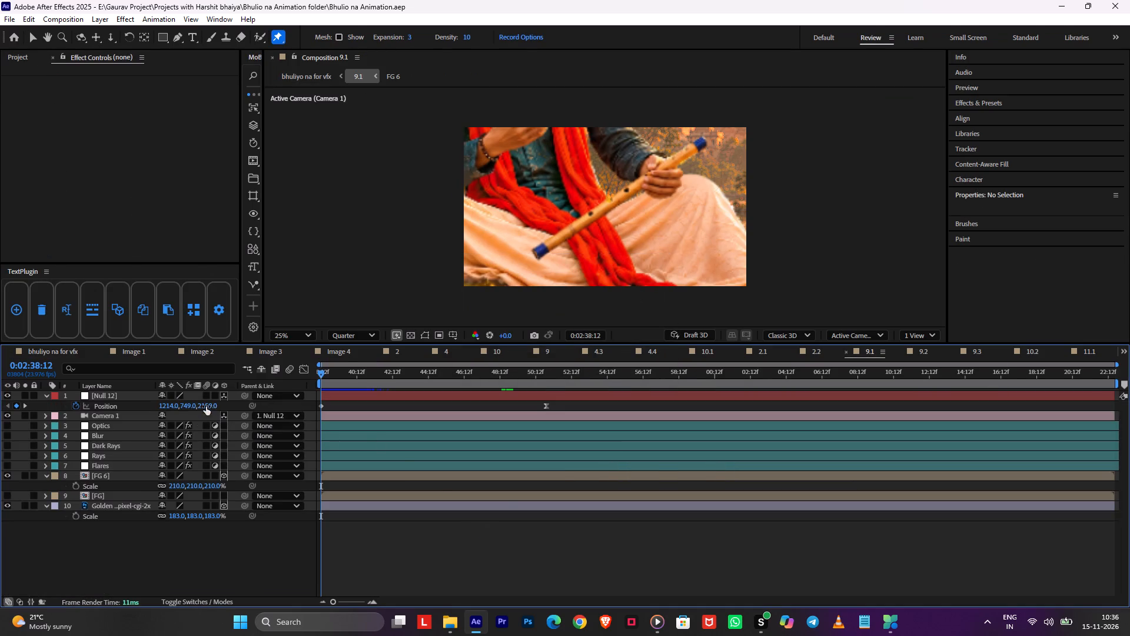
Set Null 12's position keyframe at 0:02:38:12 to 1214, 352, 465 to pull the camera back and frame the seated man.
left_click_drag(208, 402, 0, 445)
left_click_drag(212, 404, 0, 473)
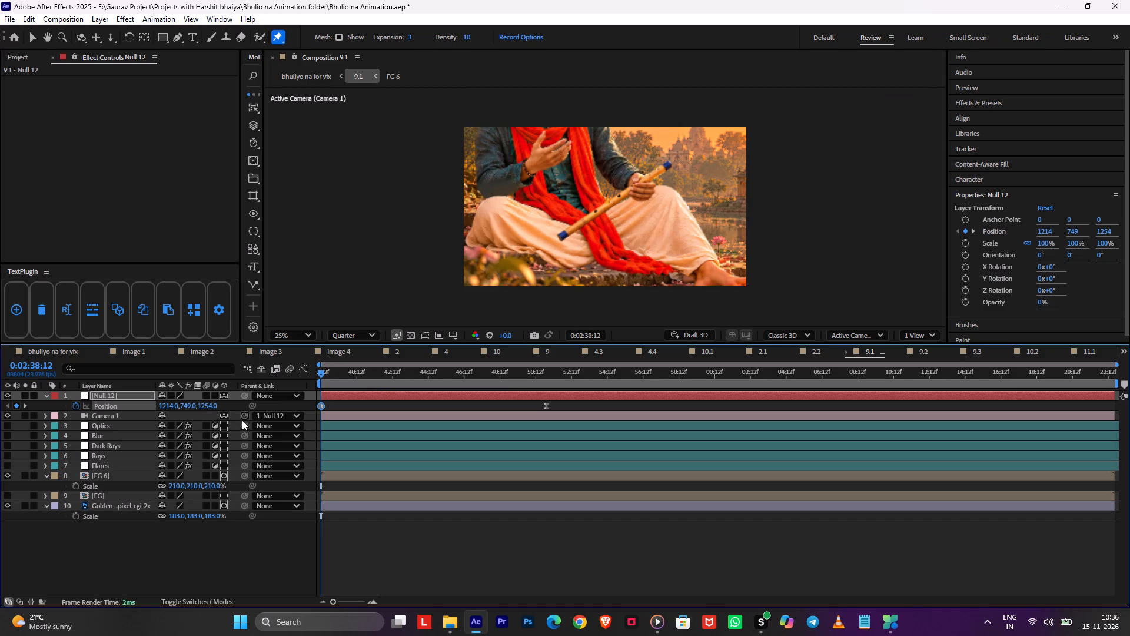
left_click_drag(202, 405, 0, 451)
left_click_drag(209, 399, 202, 400)
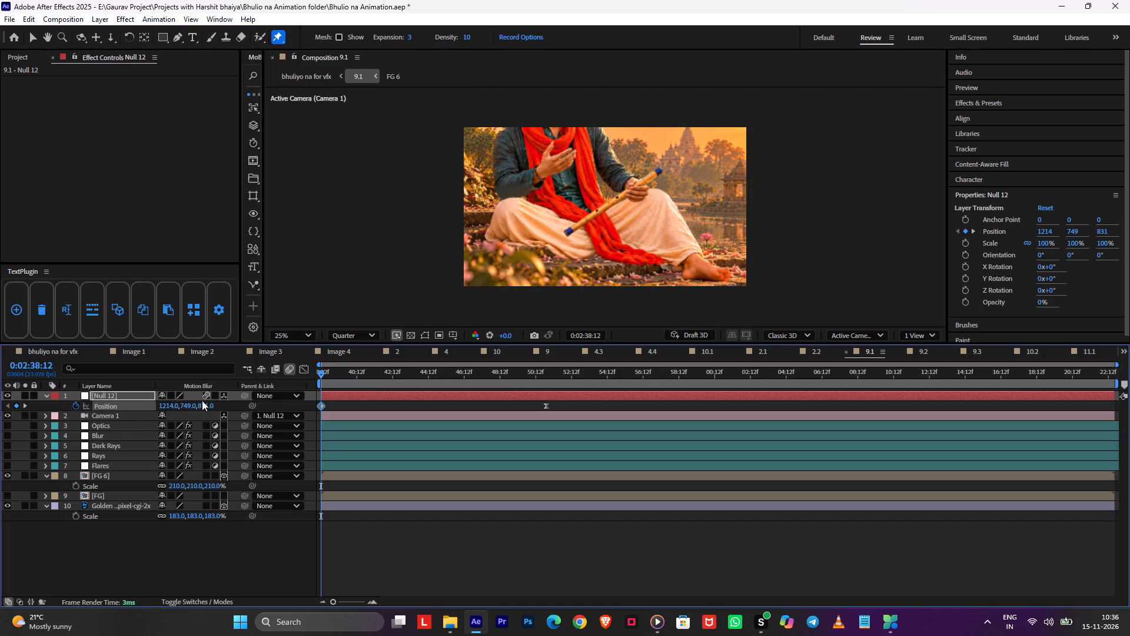
left_click_drag(202, 400, 112, 429)
left_click_drag(205, 423, 206, 396)
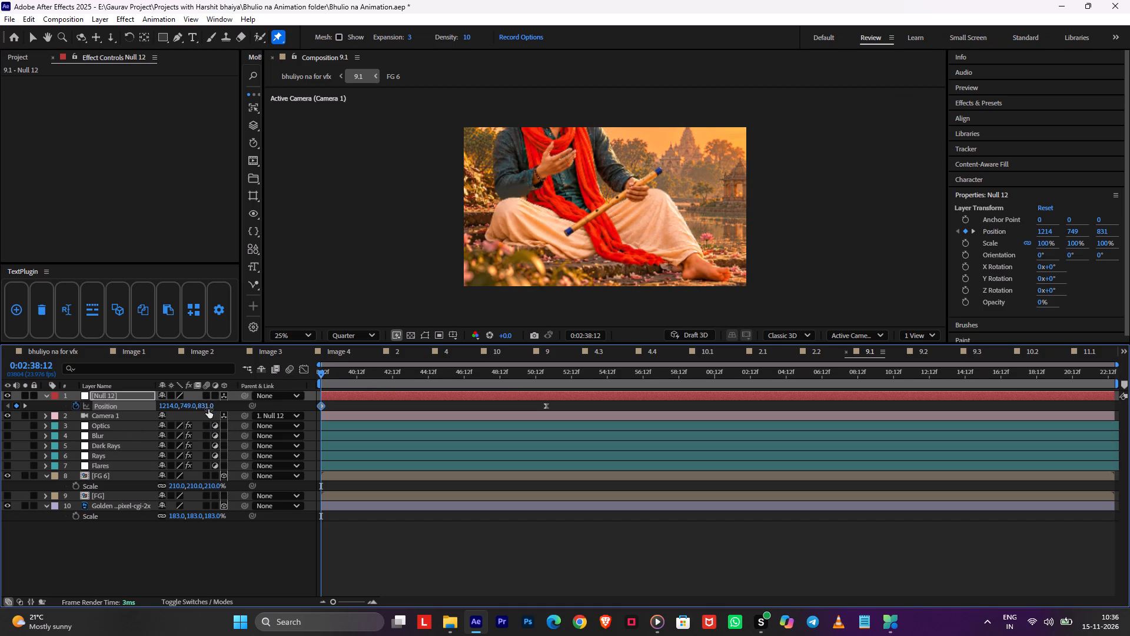
left_click_drag(210, 409, 22, 437)
left_click_drag(190, 409, 9, 451)
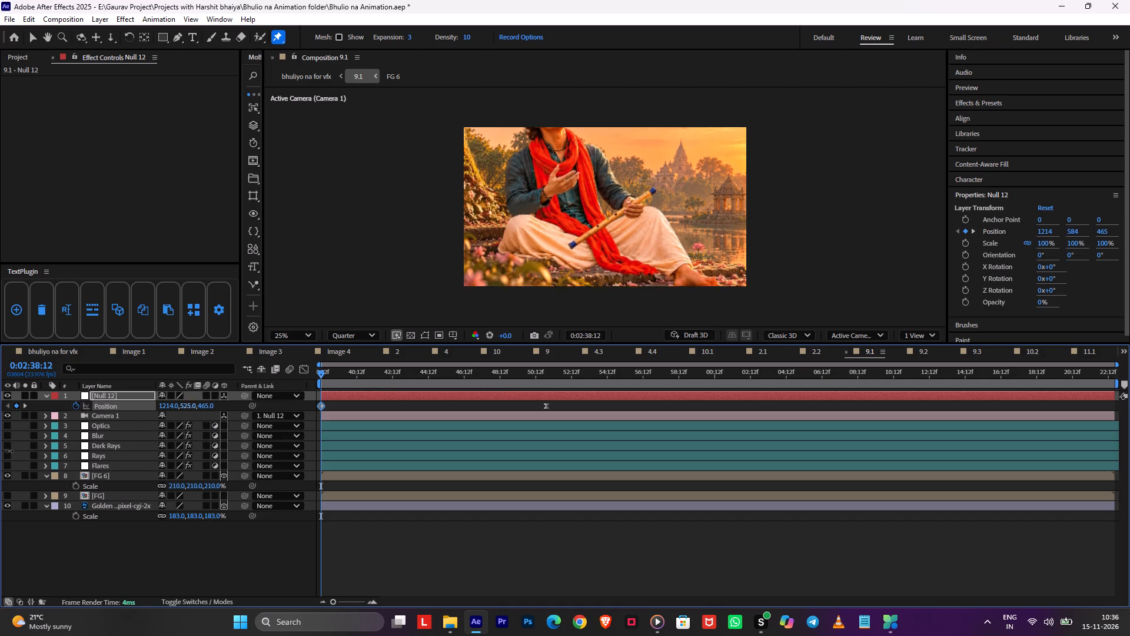
left_click_drag(9, 451, 0, 468)
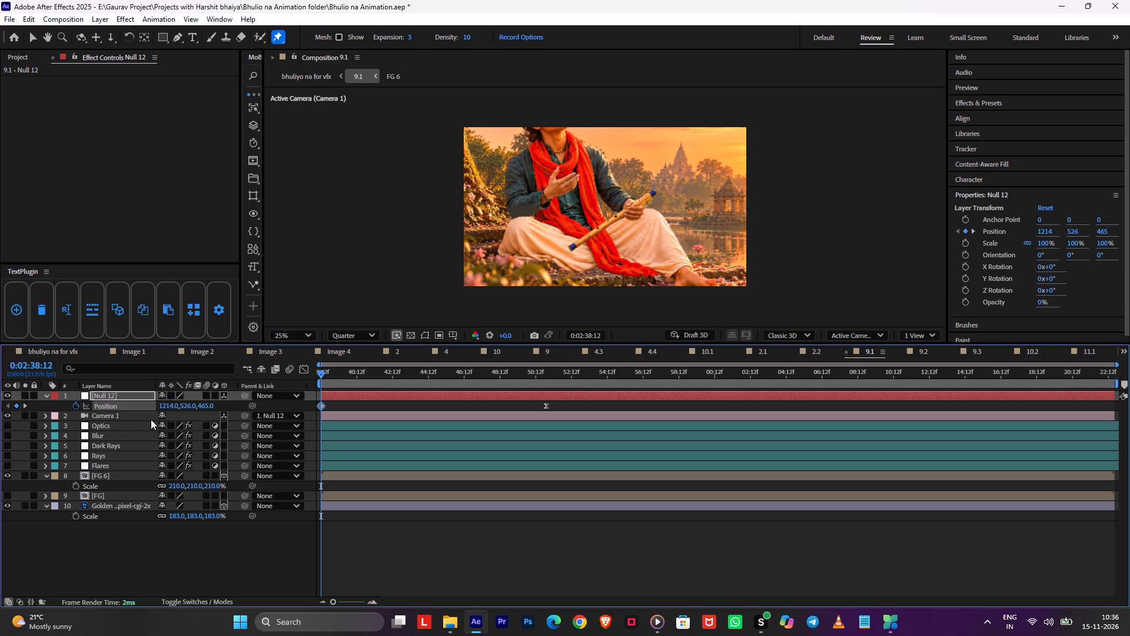
left_click_drag(191, 404, 0, 492)
Open the FG 6 precomposition and scale Null 11 down to 153%.
left_click(390, 471)
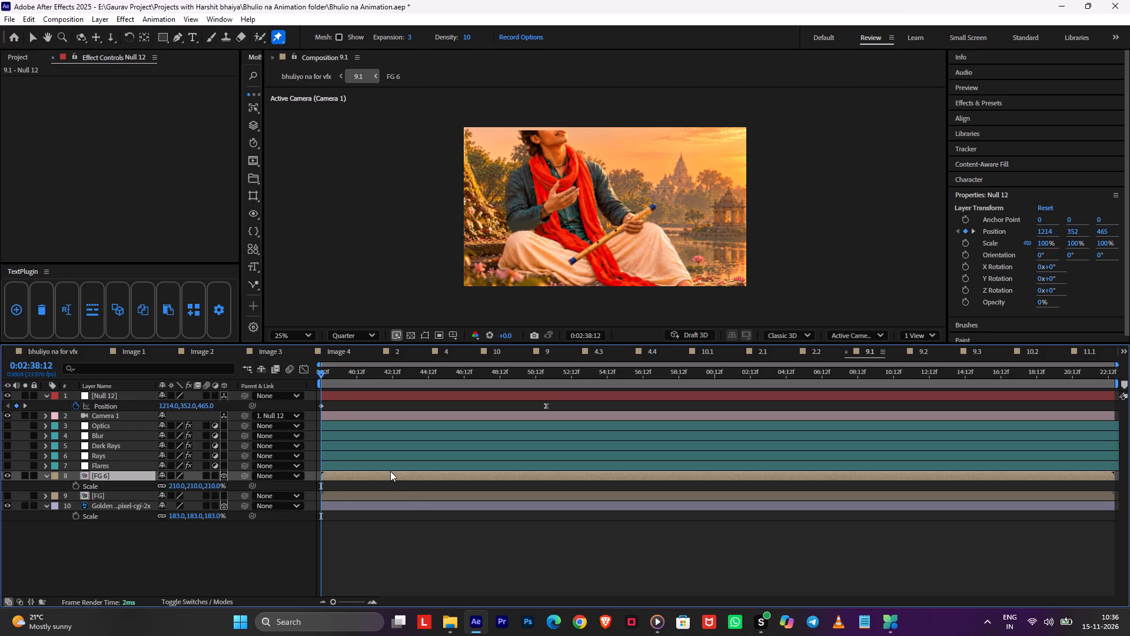
double_click(383, 473)
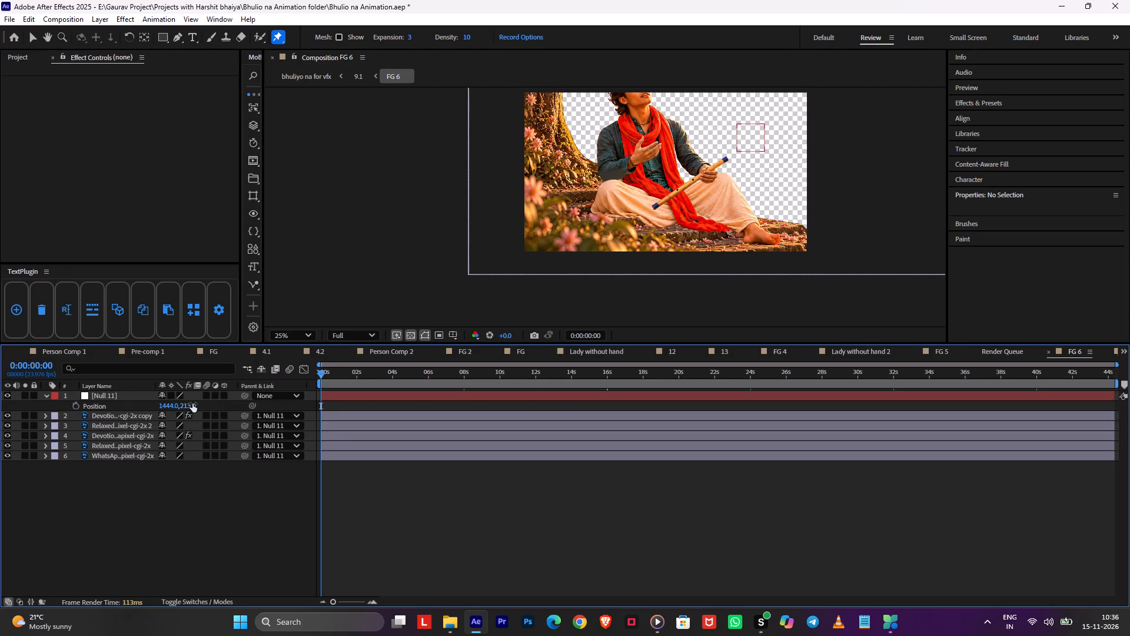
left_click(193, 403)
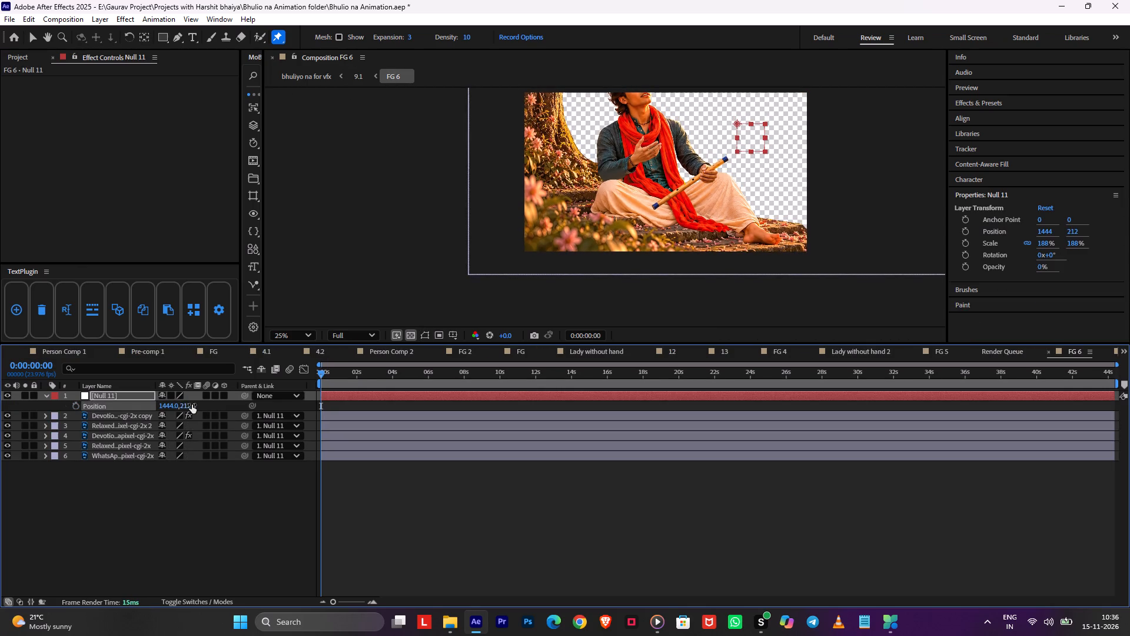
key("s")
left_click_drag(197, 406, 148, 411)
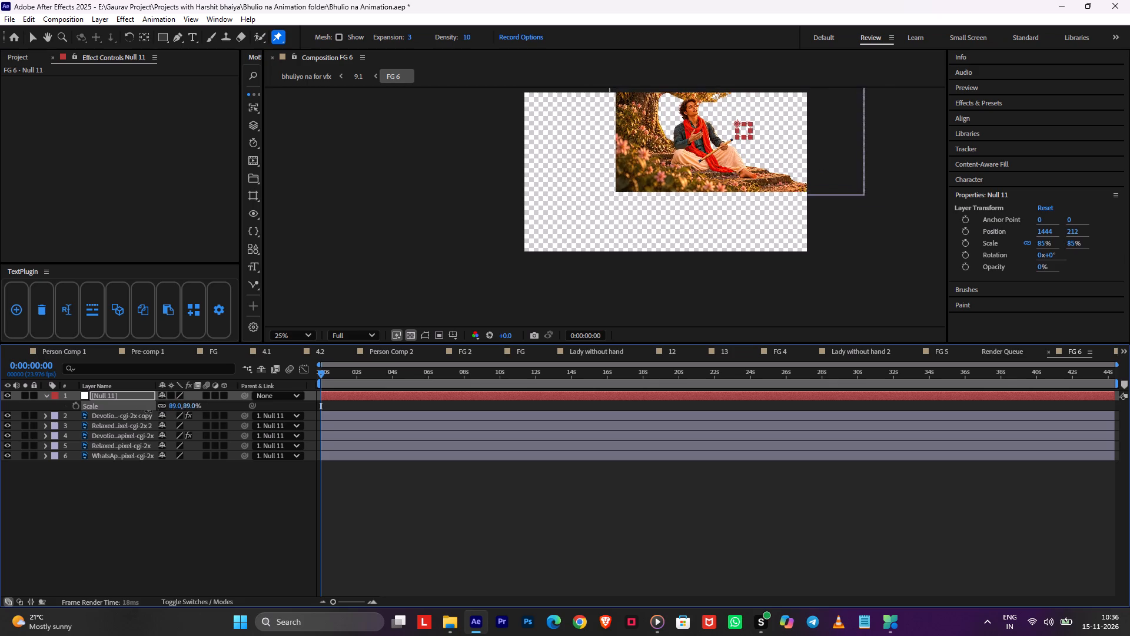
left_click_drag(148, 411, 180, 410)
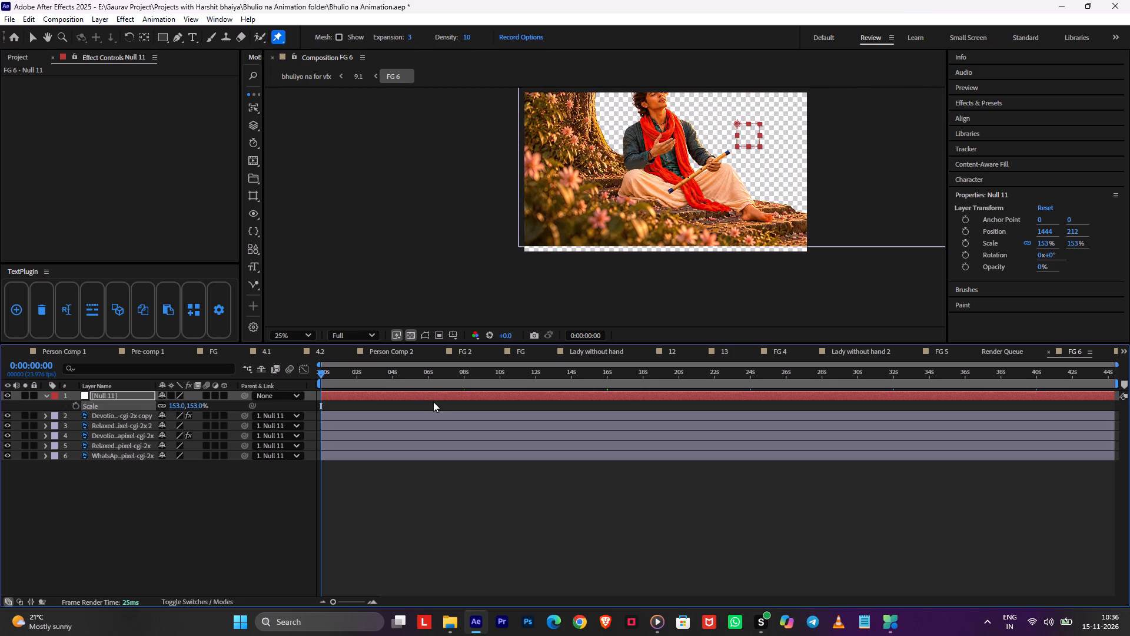
Nudge Null 11 down and to the left to position 1364, 456 so the man's whole head is in frame.
key("shift+Down")
key("shift+Down")
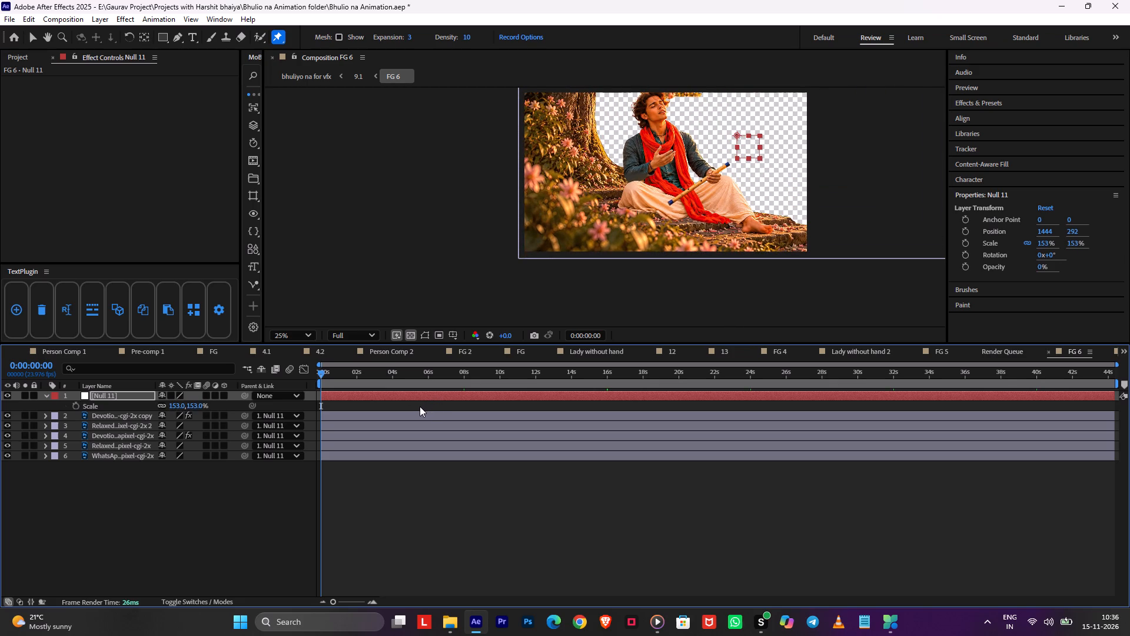
key("shift+Down")
key("shift+Left")
key("shift+Left")
key("shift+Down")
key("shift+Down")
key("Down")
key("shift+Down")
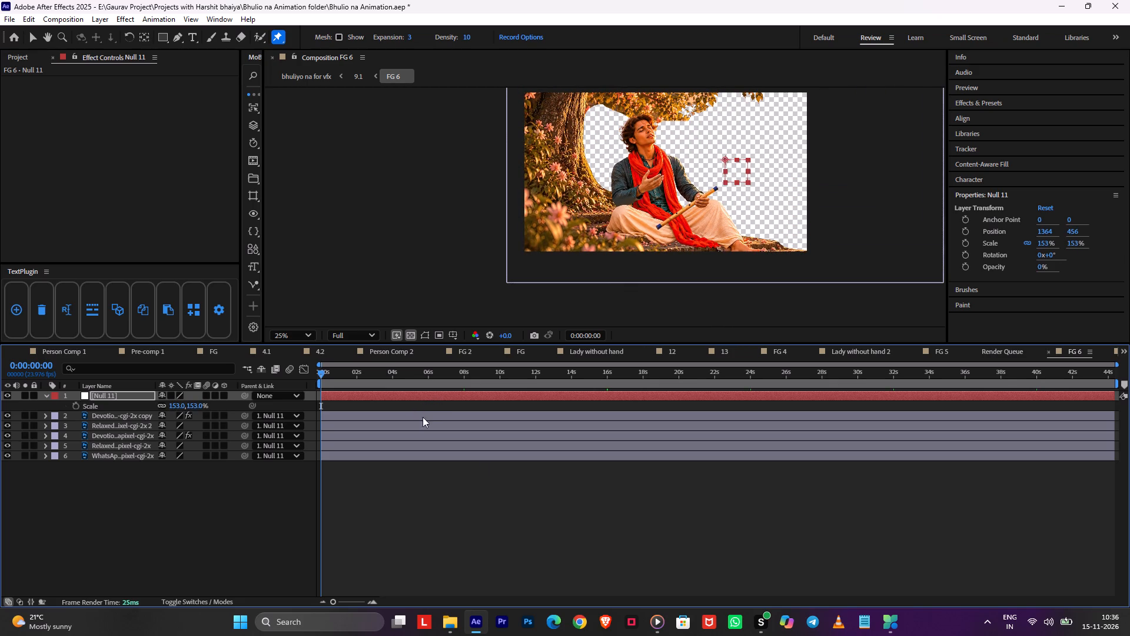
Return to the 9.1 composition and save the project.
left_click(541, 469)
key("Tab")
left_click(407, 458)
key("ctrl+s")
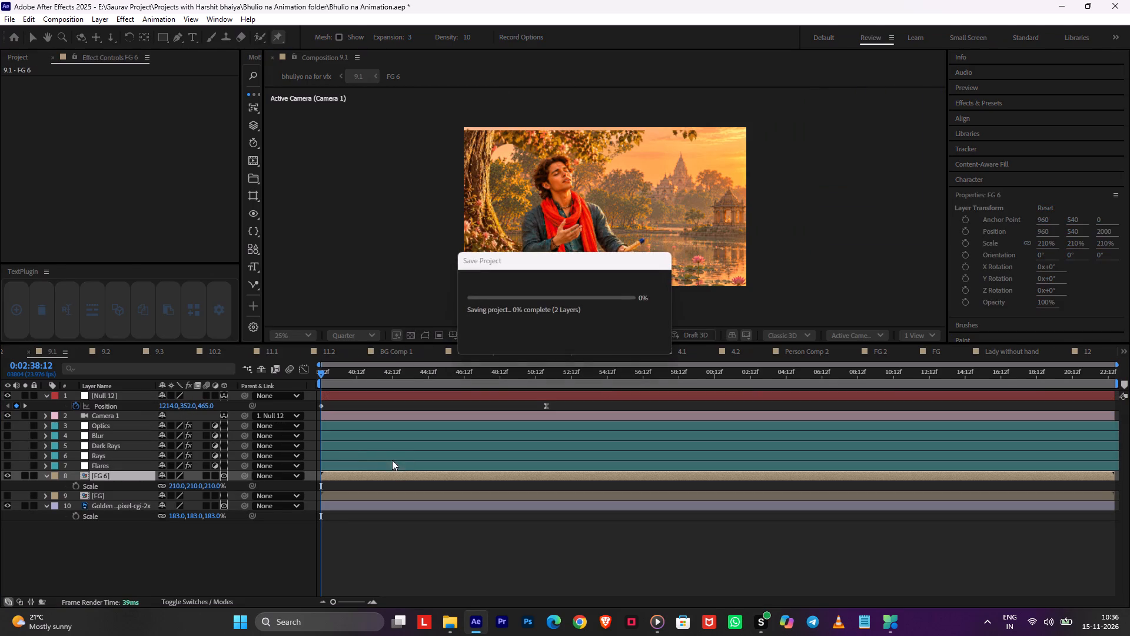
Set the Y position of Null 12's keyframe at 0:02:38:12 to 490.
left_click_drag(182, 403, 208, 405)
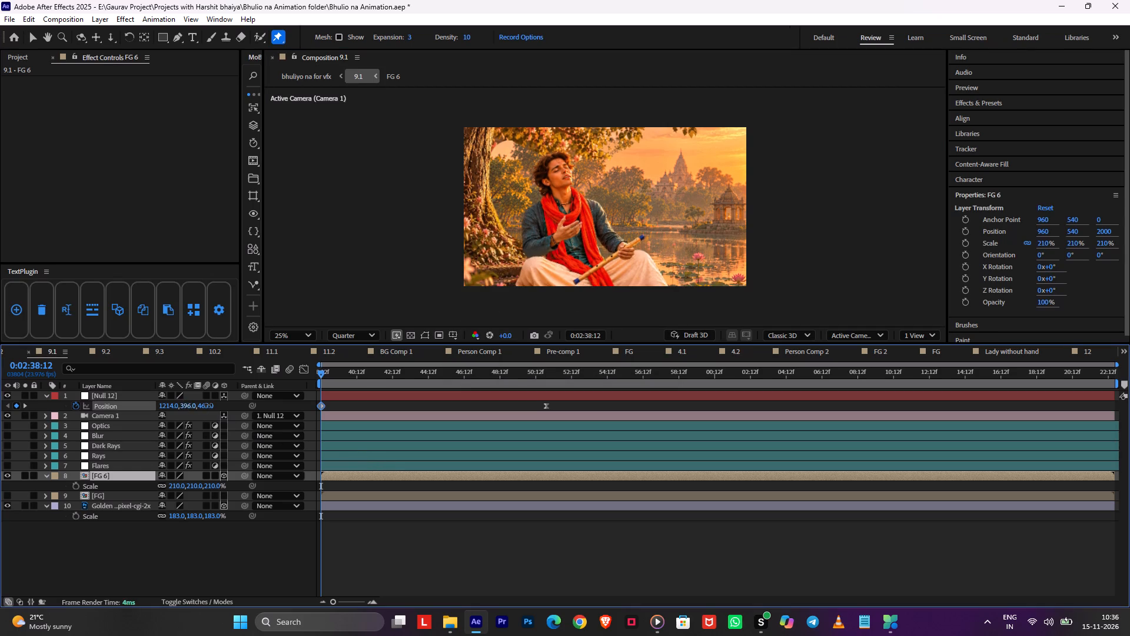
left_click_drag(208, 405, 261, 405)
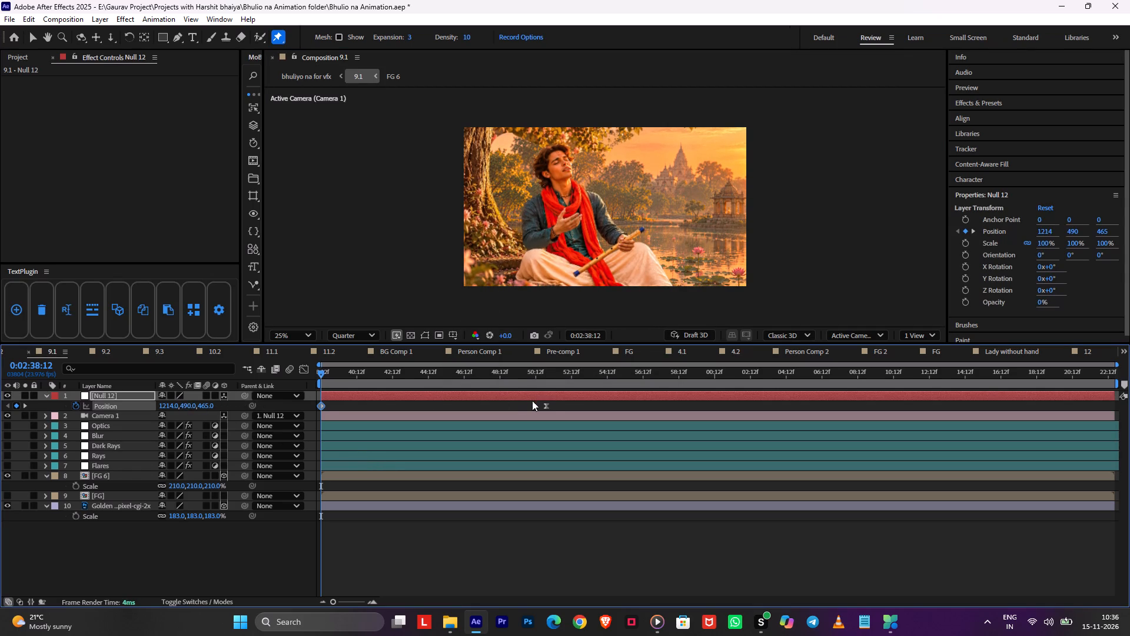
Delete Null 12's second position keyframe, keeping only the opening one.
left_click_drag(540, 403, 560, 406)
key("Delete")
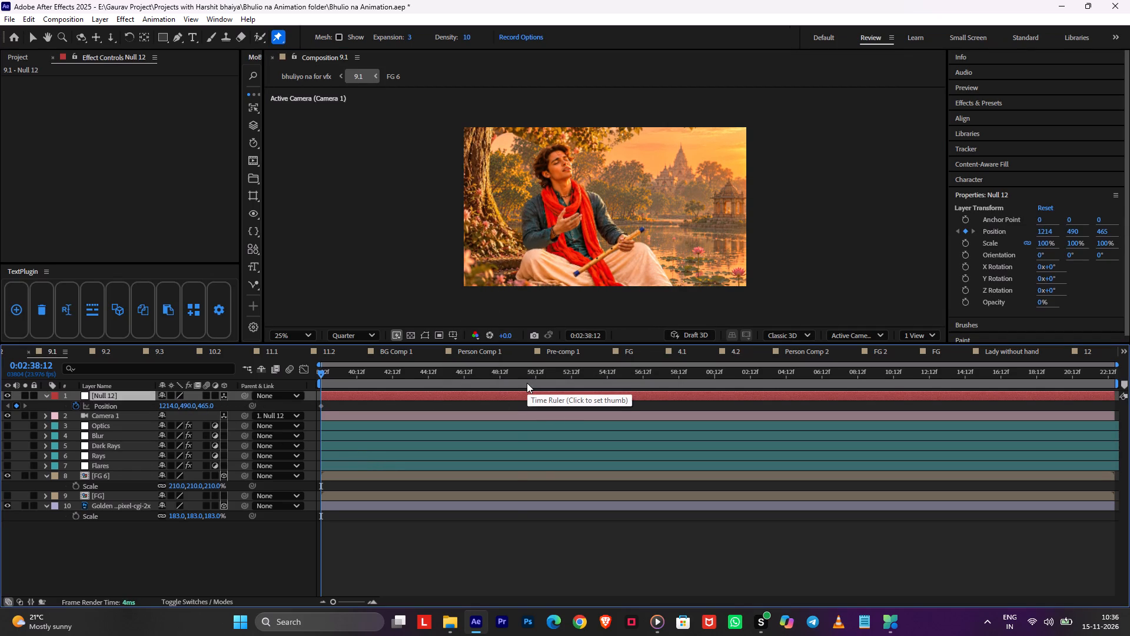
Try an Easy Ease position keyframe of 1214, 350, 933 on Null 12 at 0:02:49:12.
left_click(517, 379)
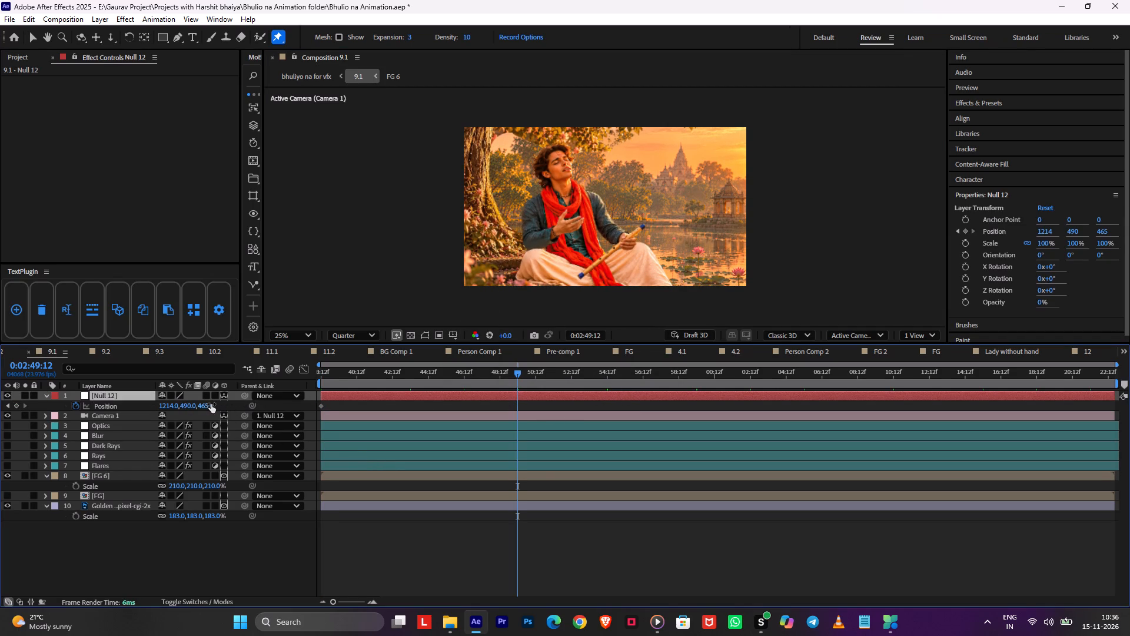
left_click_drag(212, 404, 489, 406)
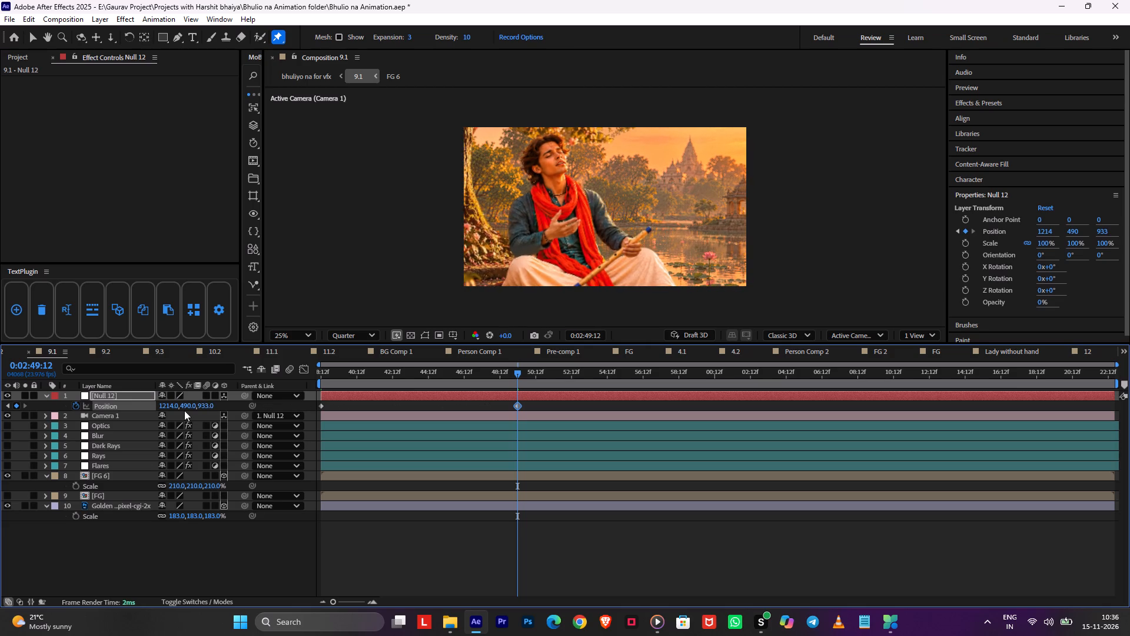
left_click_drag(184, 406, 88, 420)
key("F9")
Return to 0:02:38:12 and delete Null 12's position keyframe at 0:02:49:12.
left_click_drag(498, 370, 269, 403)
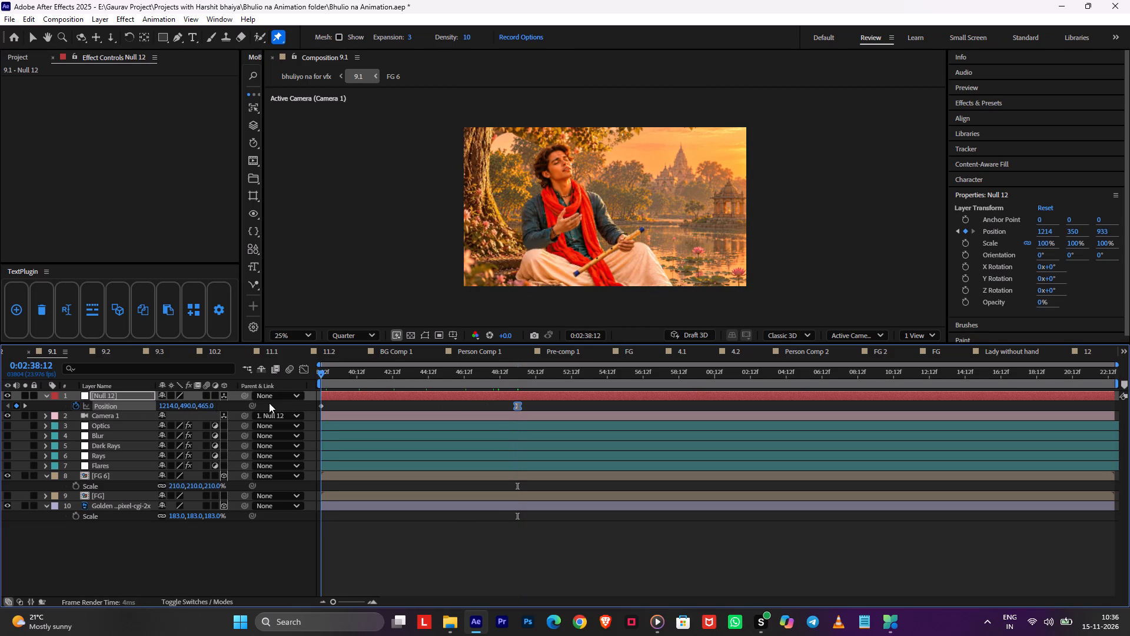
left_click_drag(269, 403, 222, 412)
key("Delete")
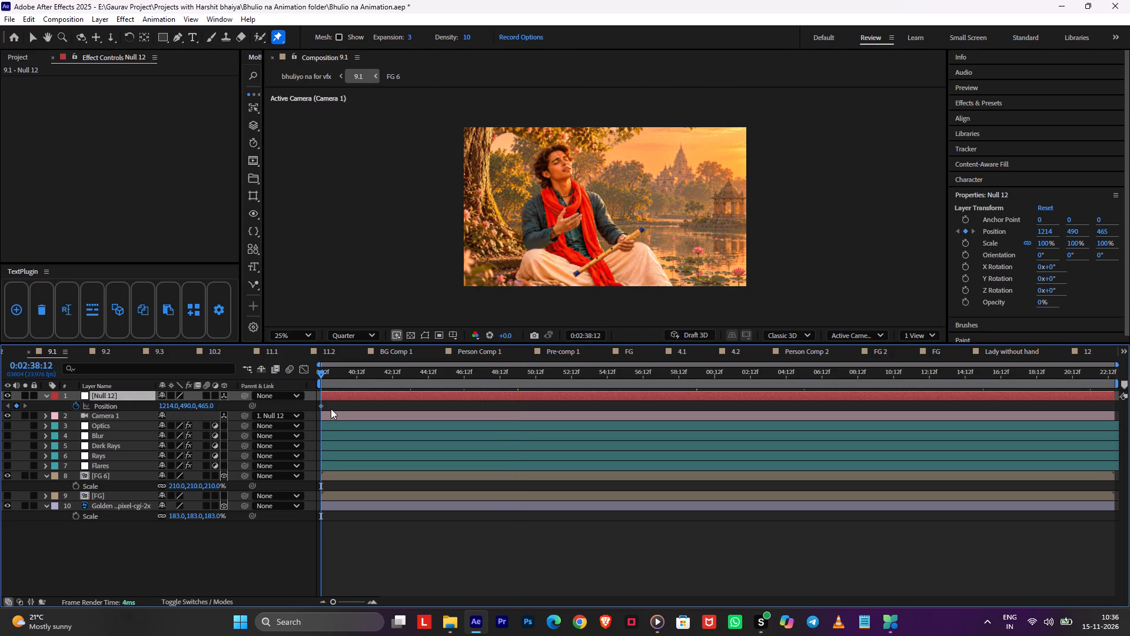
Move the current time to 0:02:50:12 and reset composition 9.1's start timecode to 0:00:00:00.
left_click_drag(355, 376, 538, 388)
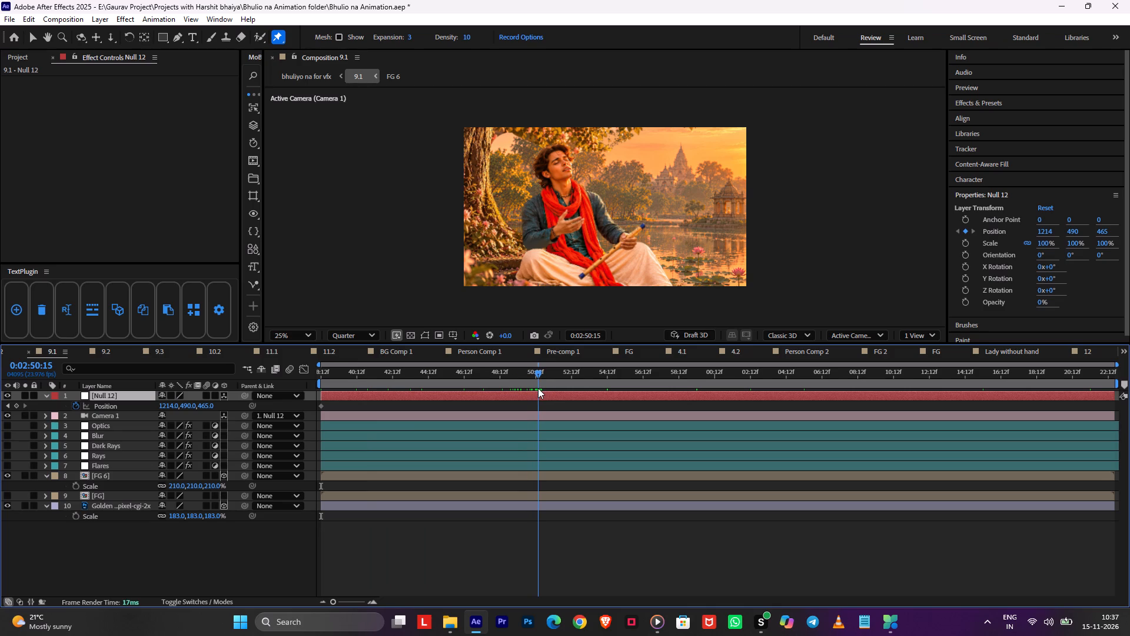
left_click_drag(538, 388, 536, 389)
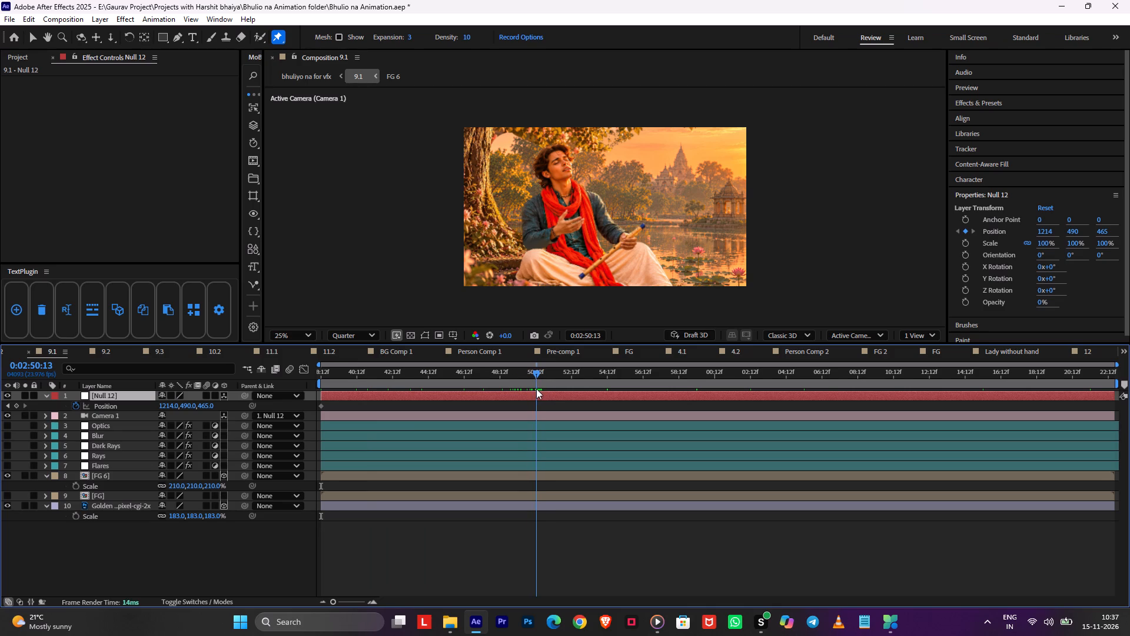
key("ctrl+Left")
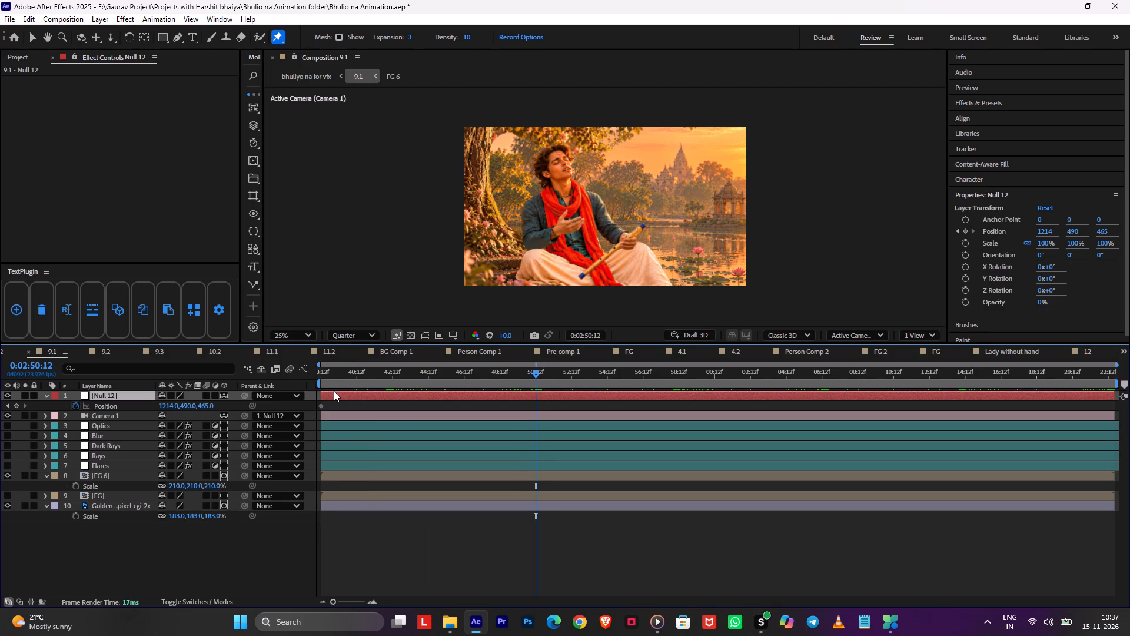
key("ctrl+k")
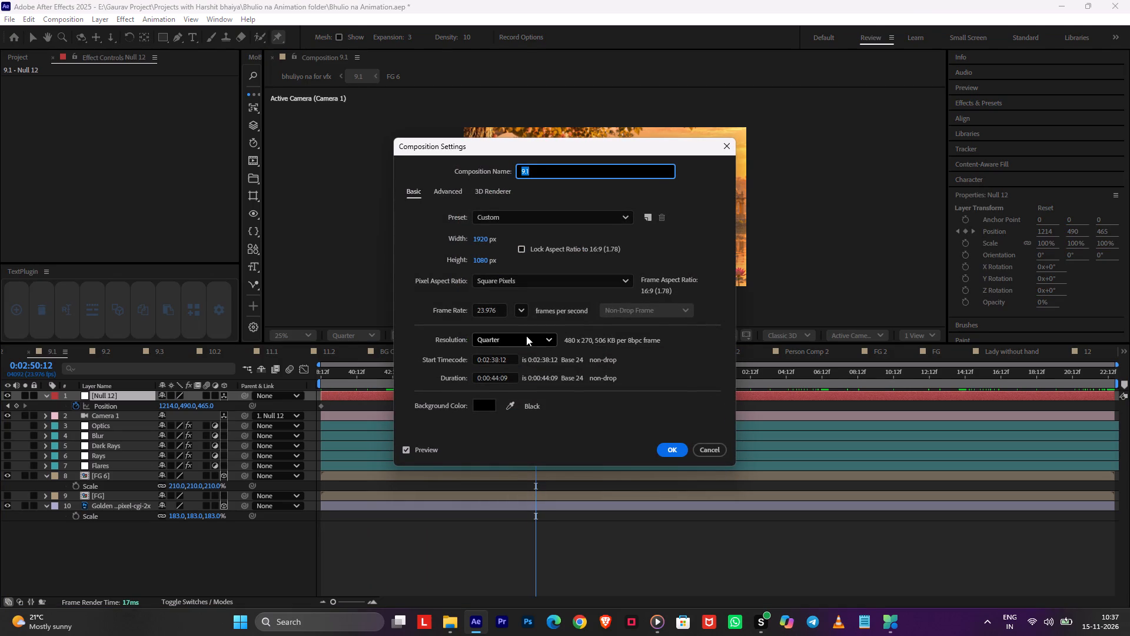
double_click(504, 356)
key("space")
left_click(672, 448)
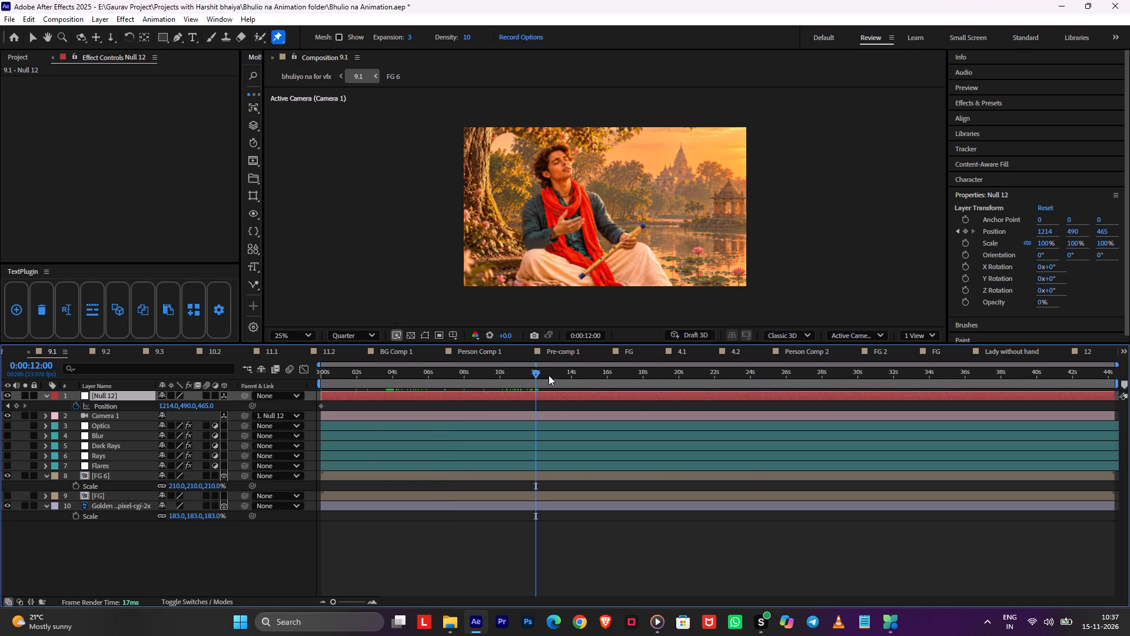
Add a second position keyframe on Null 12 at 0:00:12:00 with X at 1025 and a lower Z value.
left_click_drag(173, 406, 71, 410)
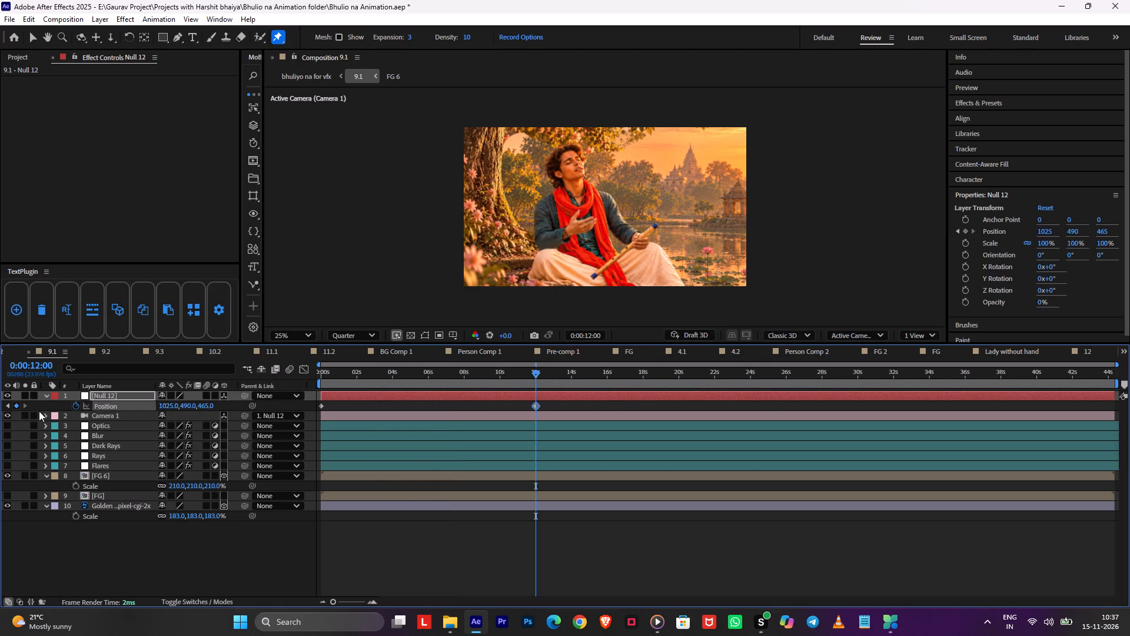
left_click_drag(208, 404, 148, 414)
Set Null 12's opening position keyframe at 0:00:00:00 to 1365, 490, 585.
left_click_drag(342, 378, 199, 395)
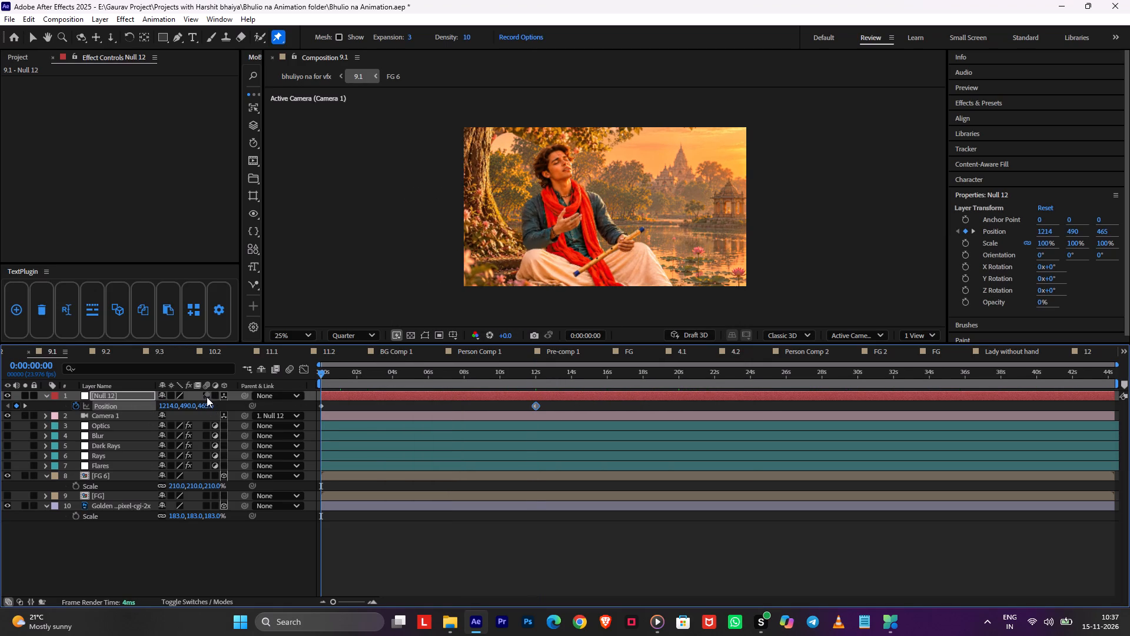
left_click_drag(168, 404, 142, 409)
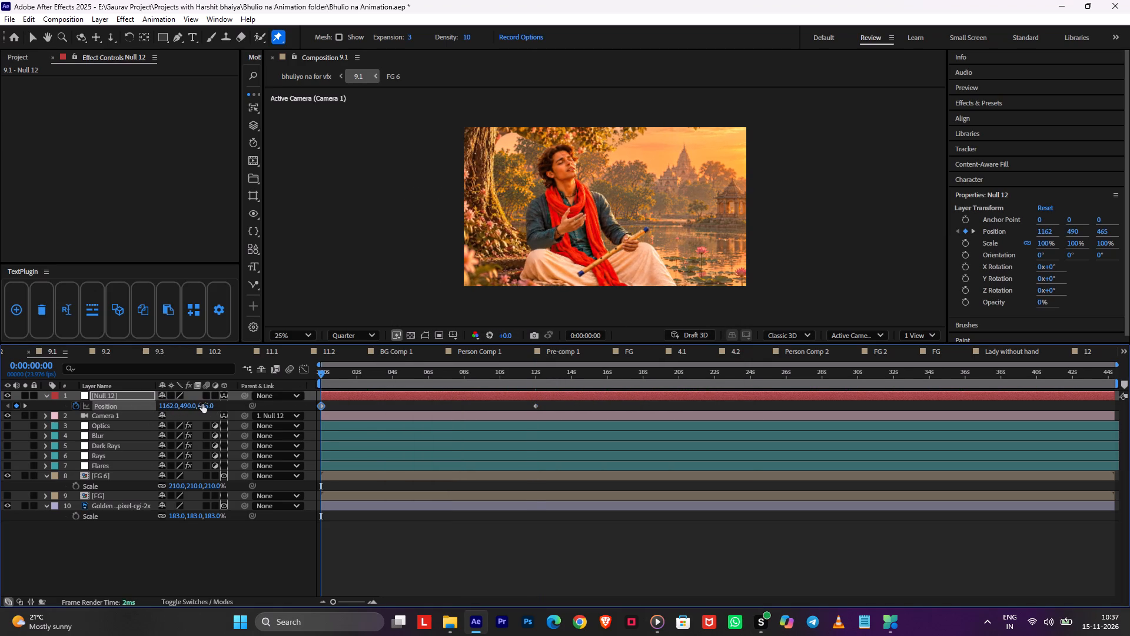
left_click_drag(206, 404, 277, 404)
left_click_drag(165, 405, 266, 405)
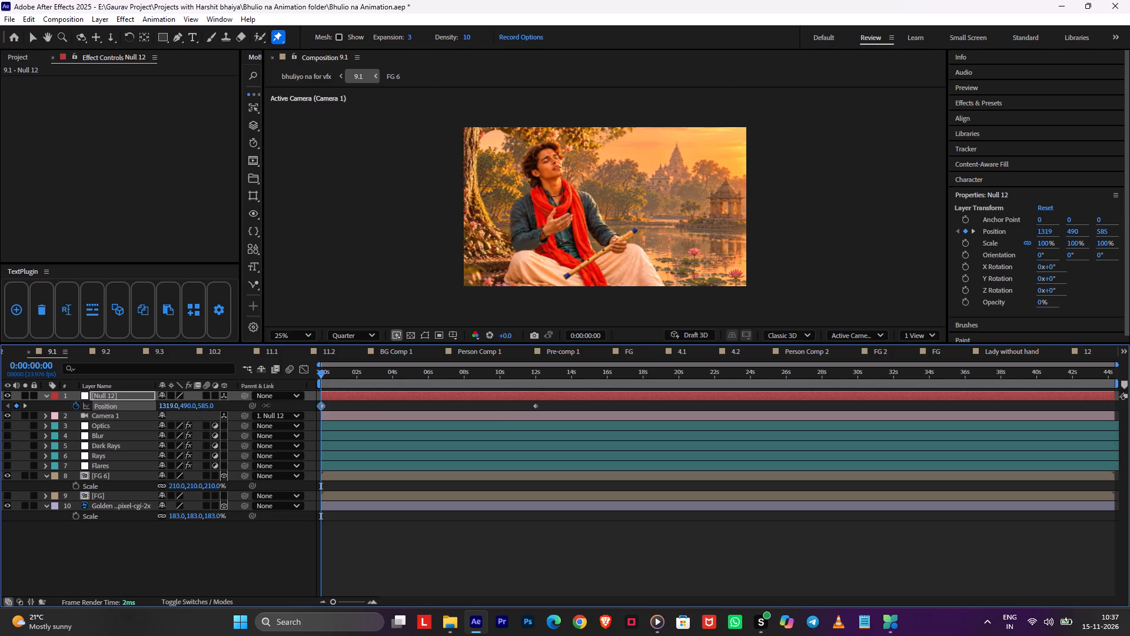
left_click_drag(266, 405, 285, 405)
Apply Easy Ease to Null 12's position keyframe at 0:00:12:00.
left_click_drag(513, 406, 550, 415)
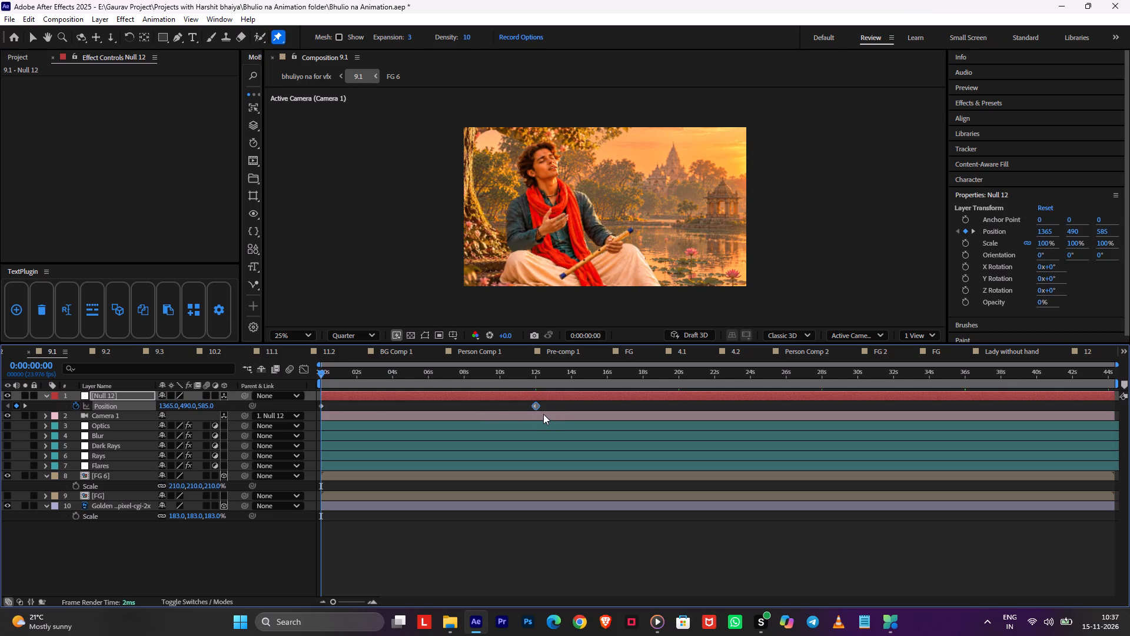
key("F9")
left_click(429, 522)
Return to the bhuliyo na for vfx composition and save the project.
key("Tab")
left_click(358, 516)
key("ctrl+s")
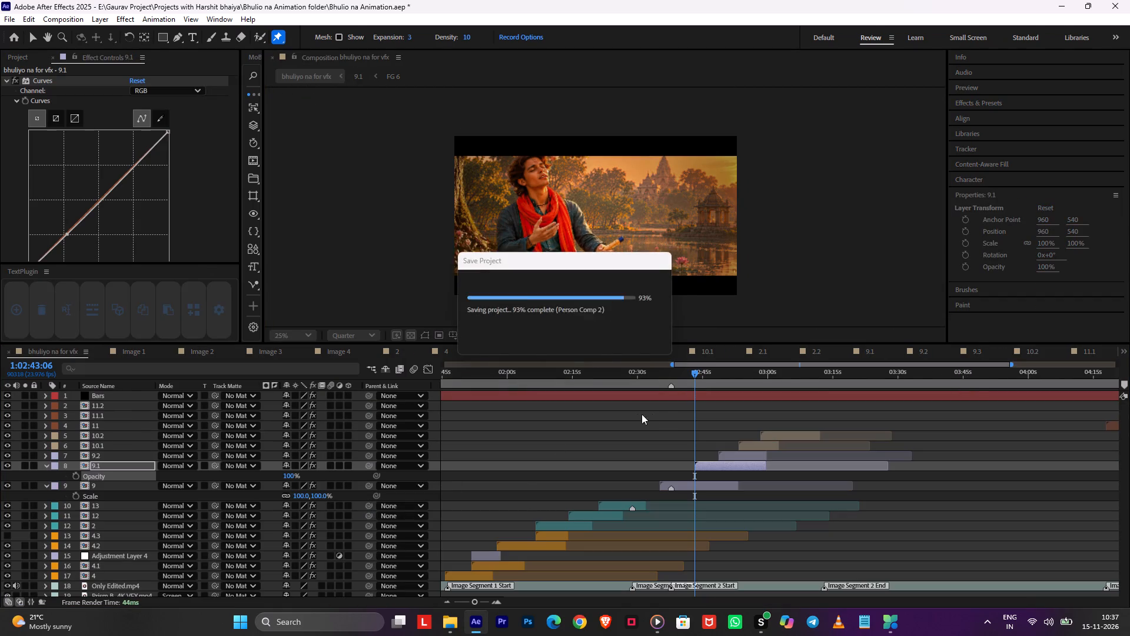
left_click(668, 410)
Preview the bhuliyo na for vfx composition from 1:02:35:04, at the start of layer 9.
left_click_drag(680, 374, 659, 380)
left_click(682, 429)
key("space")
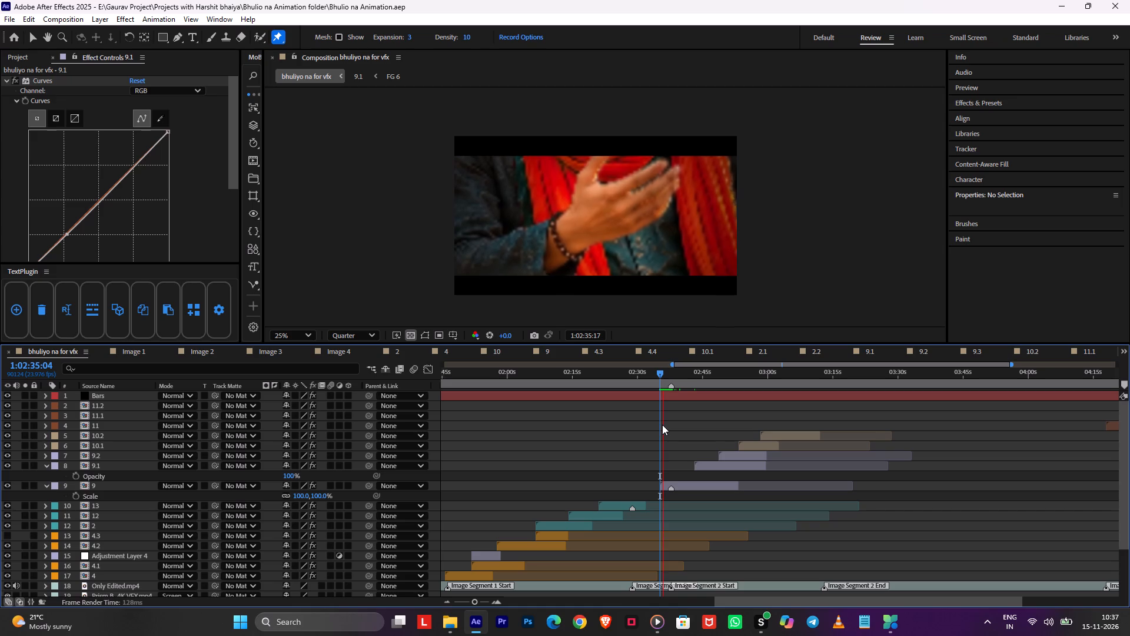
scroll(662, 425, "up", 1, "alt")
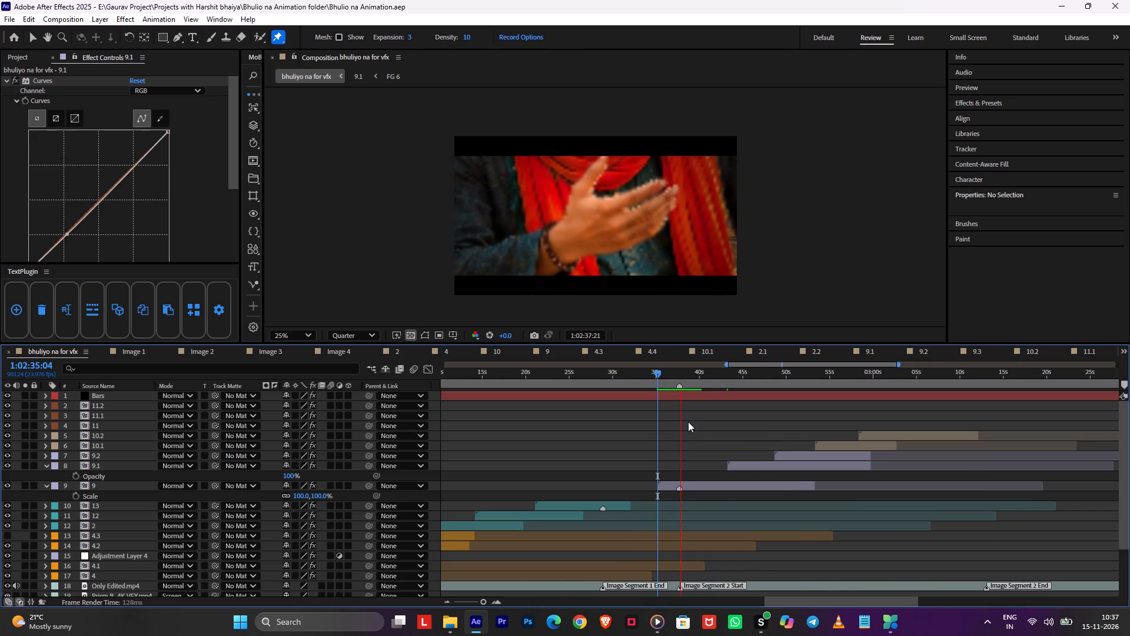
middle_click_drag(676, 429, 551, 455)
key("space")
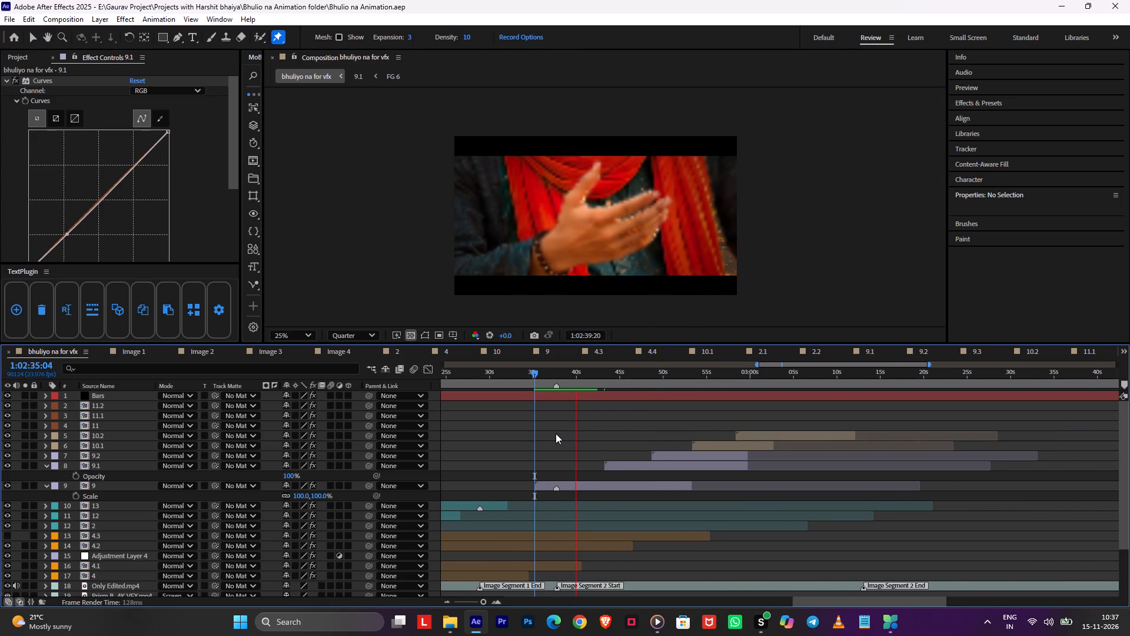
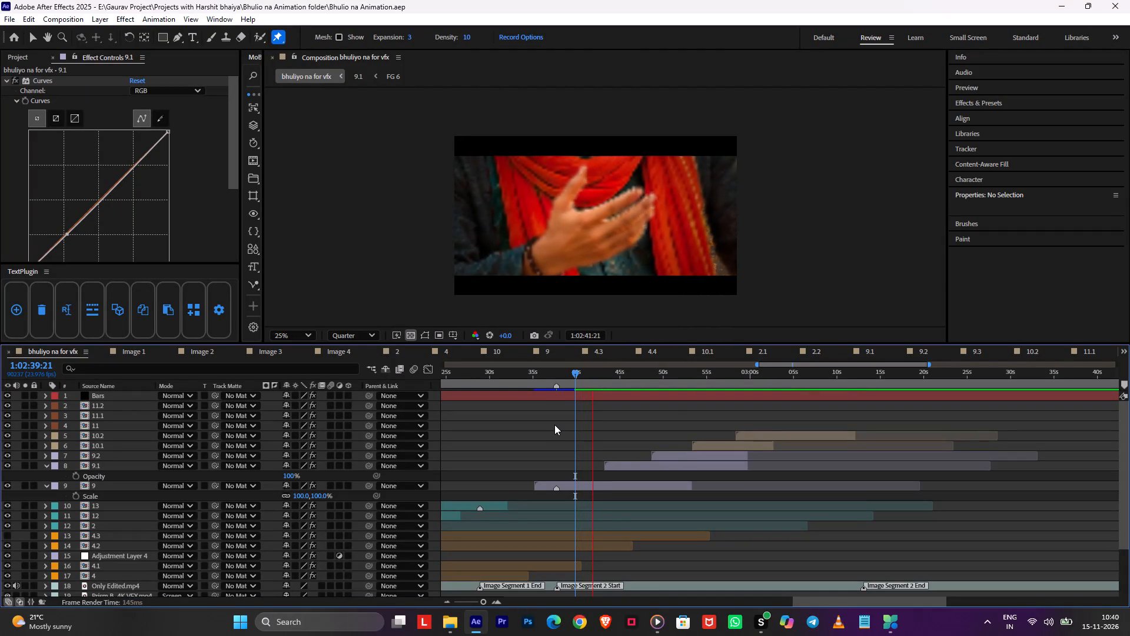
Move layer 9.2 earlier to start at 1:02:43:06, aligned with the start of layer 9.1.
middle_click_drag(601, 445, 556, 464)
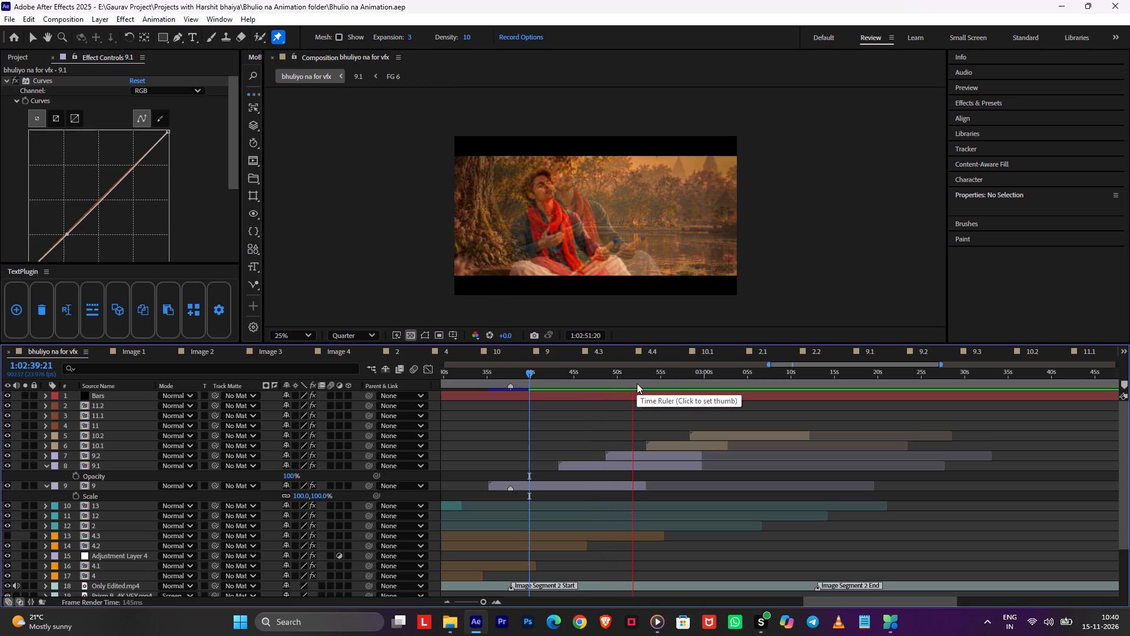
left_click_drag(637, 383, 554, 392)
left_click_drag(620, 458, 581, 456)
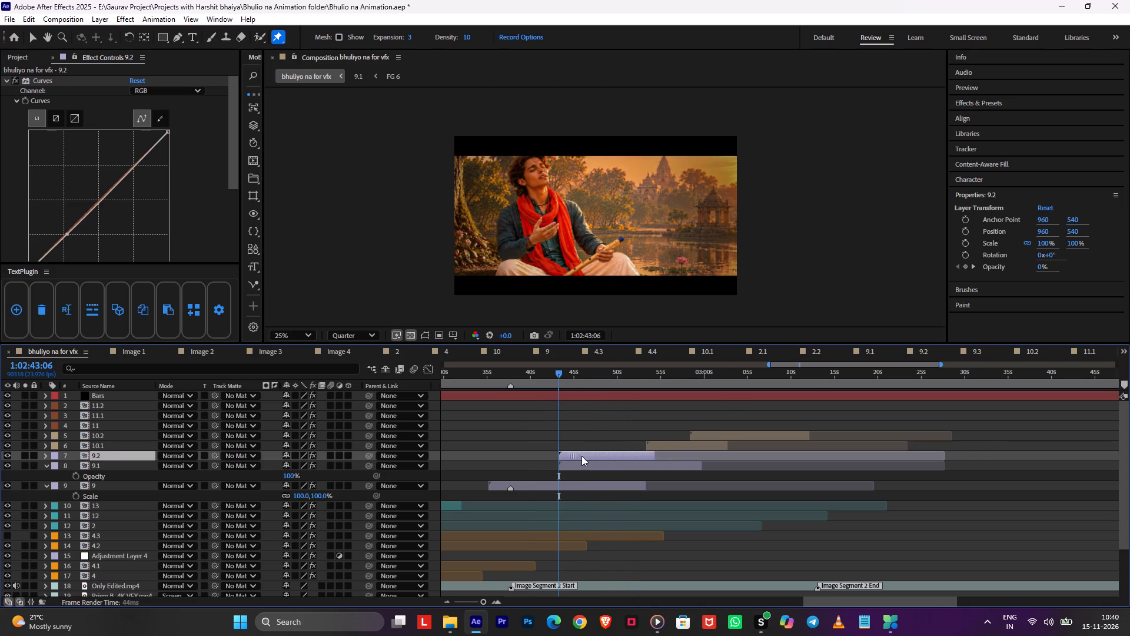
left_click_drag(581, 456, 579, 456)
Hide layer 9.1 in the bhuliyo na for vfx composition.
left_click(567, 470)
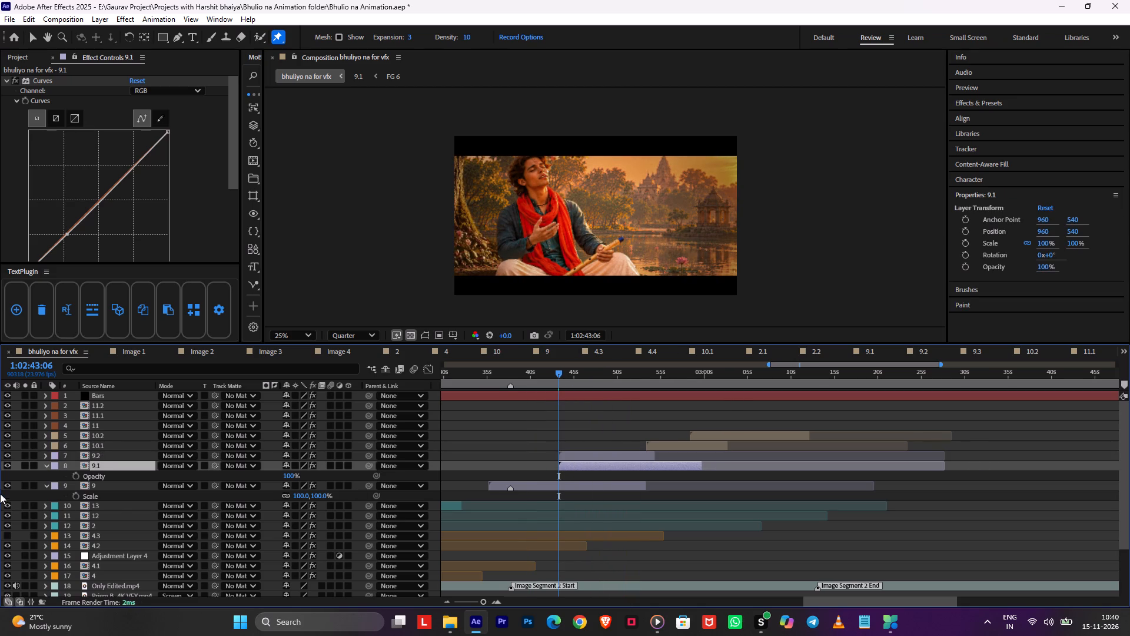
left_click(8, 464)
Save the project and preview the transition from layer 9 into layer 9.2, starting at 1:02:43:06.
key("space")
scroll(570, 445, "up", 2, "alt")
key("ctrl+s")
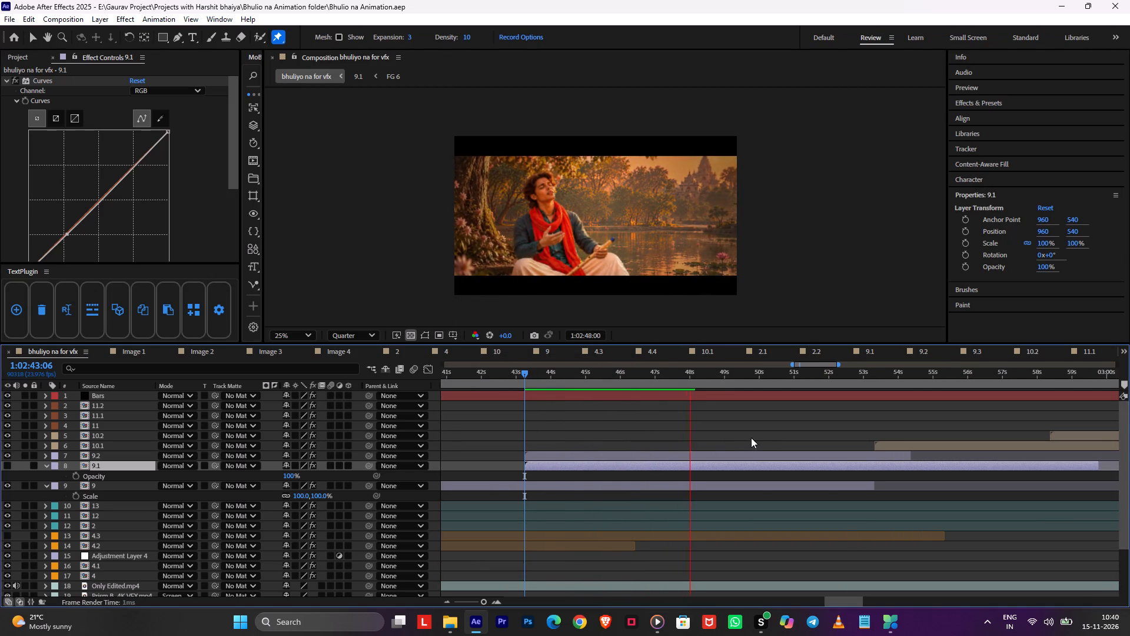
middle_click_drag(814, 430, 750, 445)
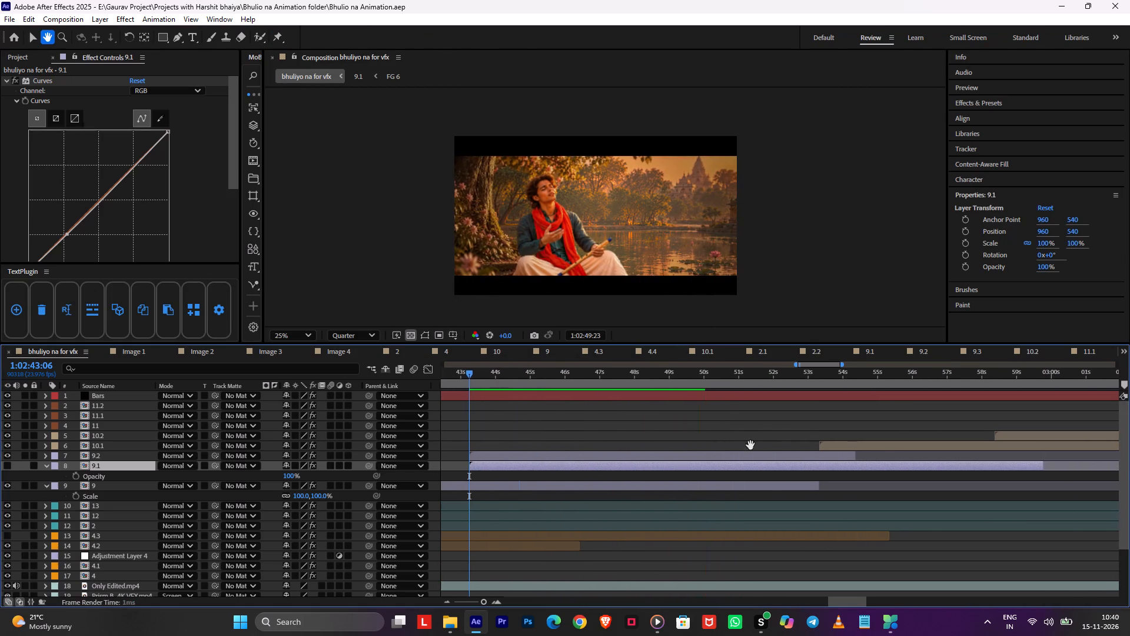
middle_click_drag(750, 445, 689, 449)
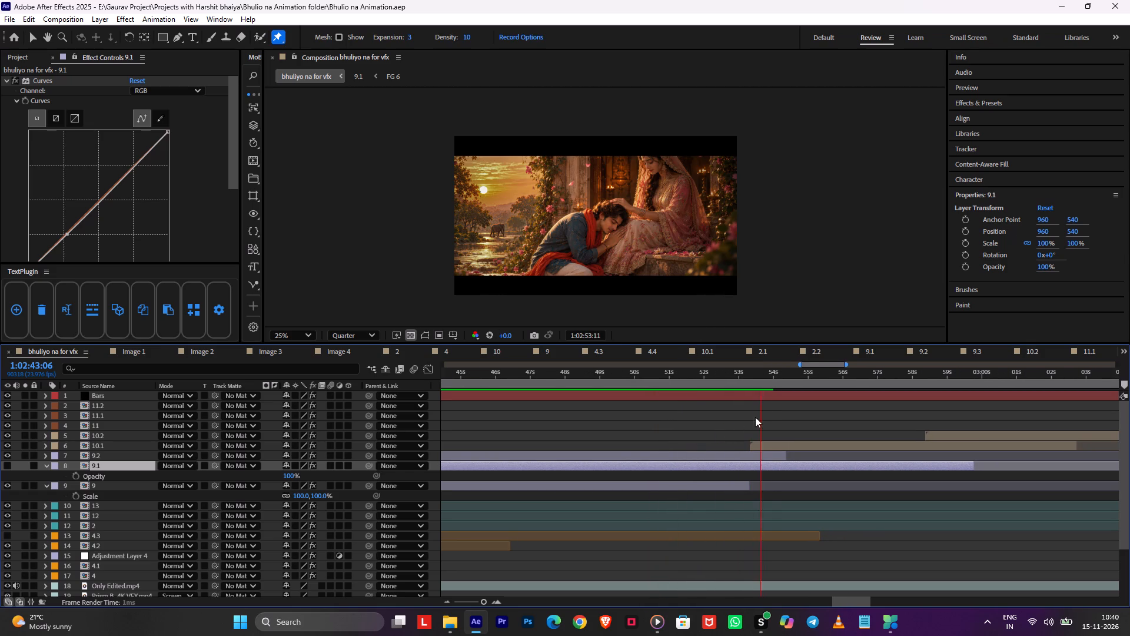
Extend the end of layer 9.2 to about 1:03:02, close to where layer 10.1 ends.
left_click_drag(754, 383, 743, 385)
scroll(770, 416, "down", 1, "alt")
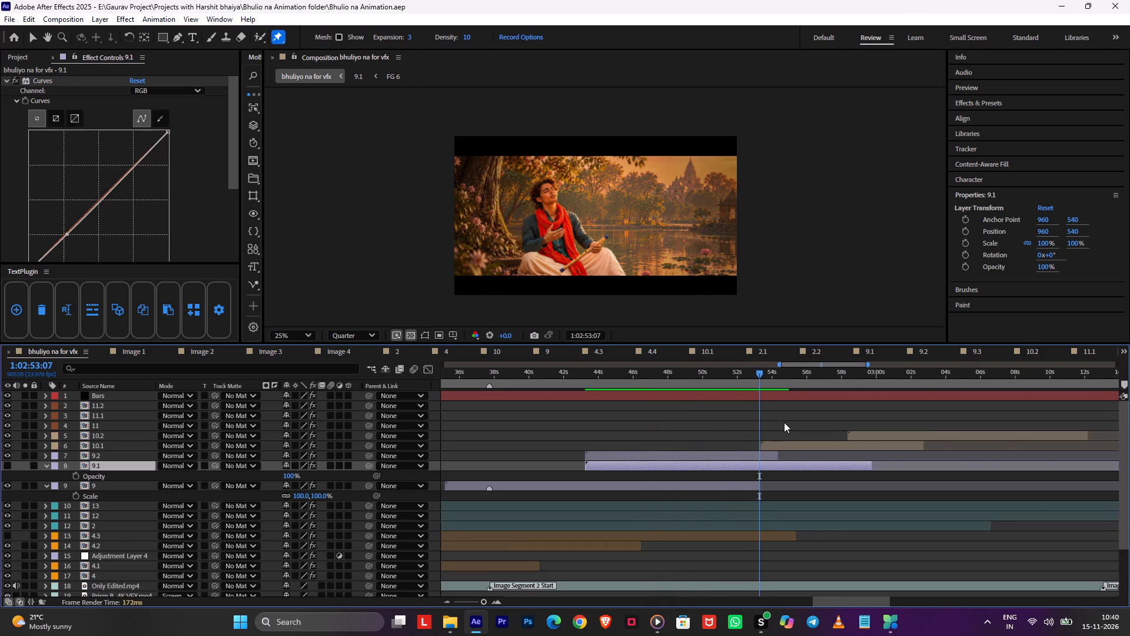
scroll(859, 429, "down", 2)
middle_click_drag(871, 435, 742, 472)
scroll(871, 435, "down", 1)
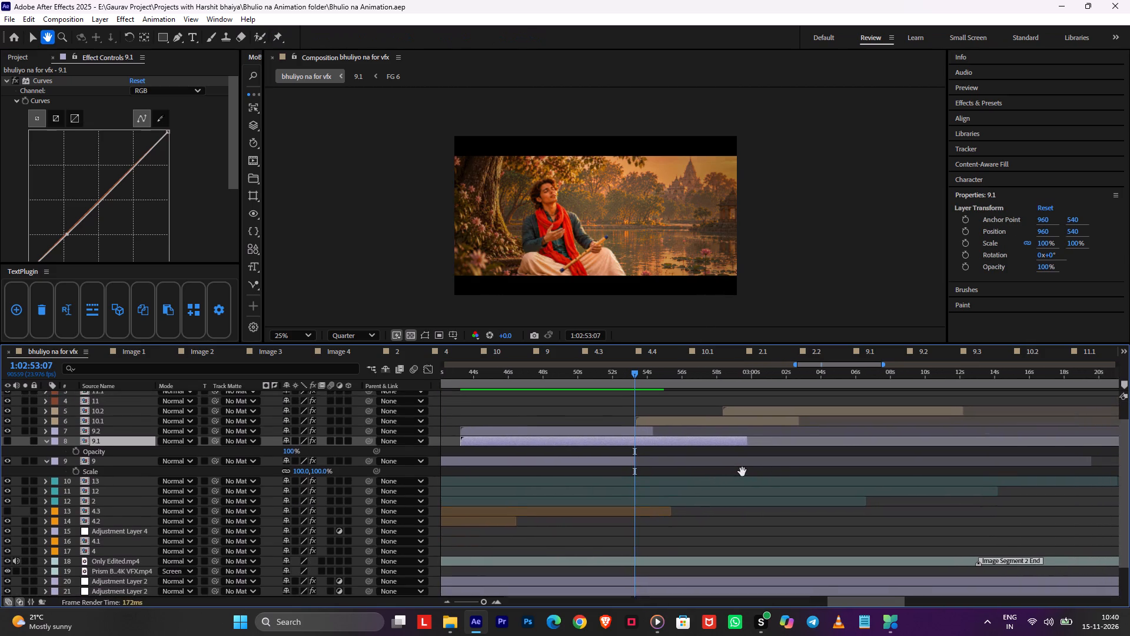
middle_click_drag(742, 472, 742, 466)
key("space")
left_click(629, 371)
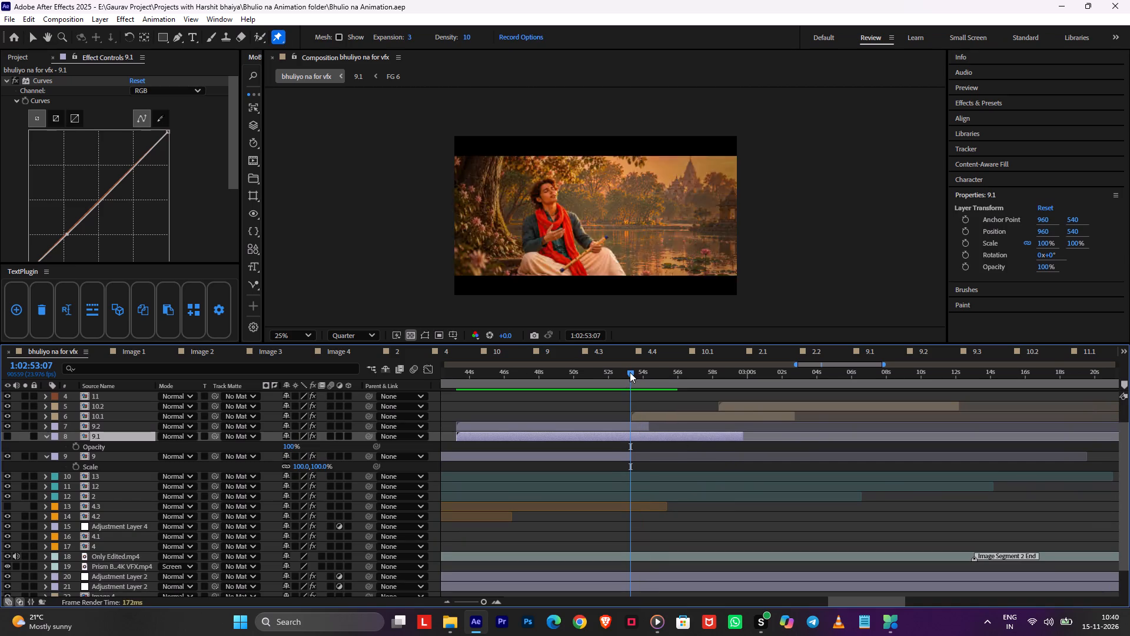
left_click_drag(641, 379, 631, 380)
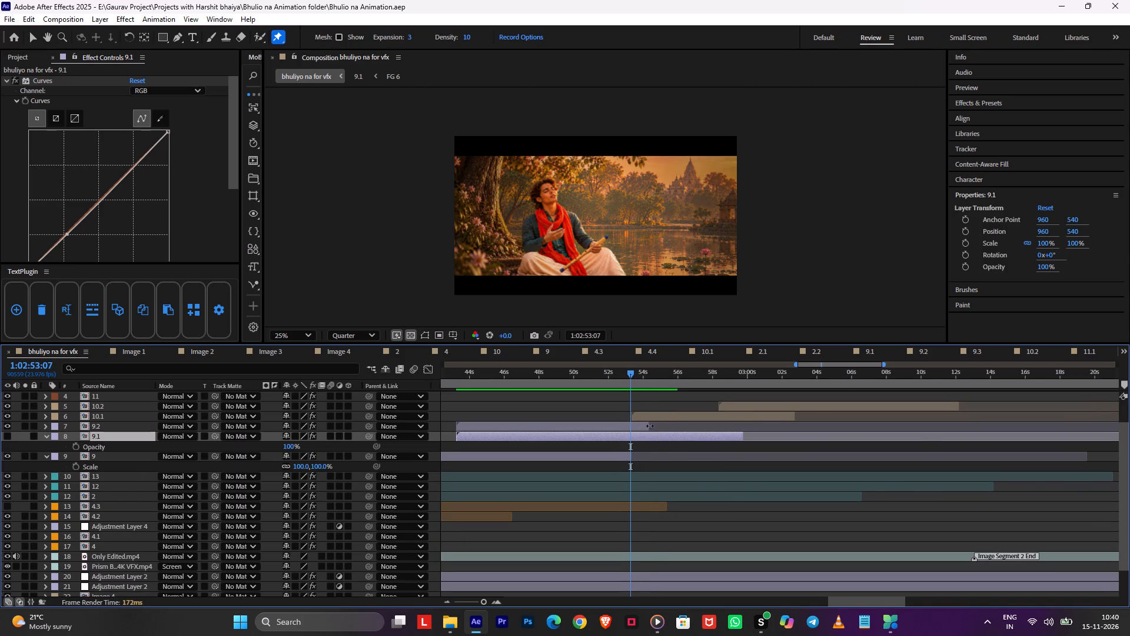
left_click_drag(650, 426, 792, 425)
Copy layer 9.2's two opacity fade-in keyframes and paste them onto layer 10.1 at its start, 1:02:53:08.
left_click(739, 436)
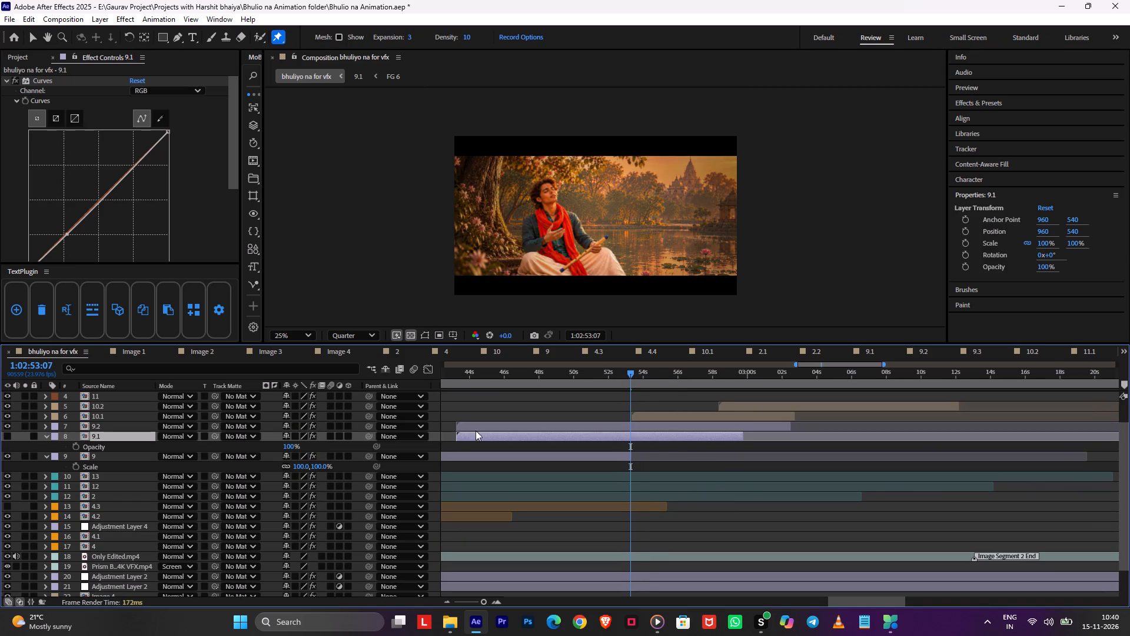
left_click(481, 426)
key("t")
left_click_drag(445, 437, 506, 440)
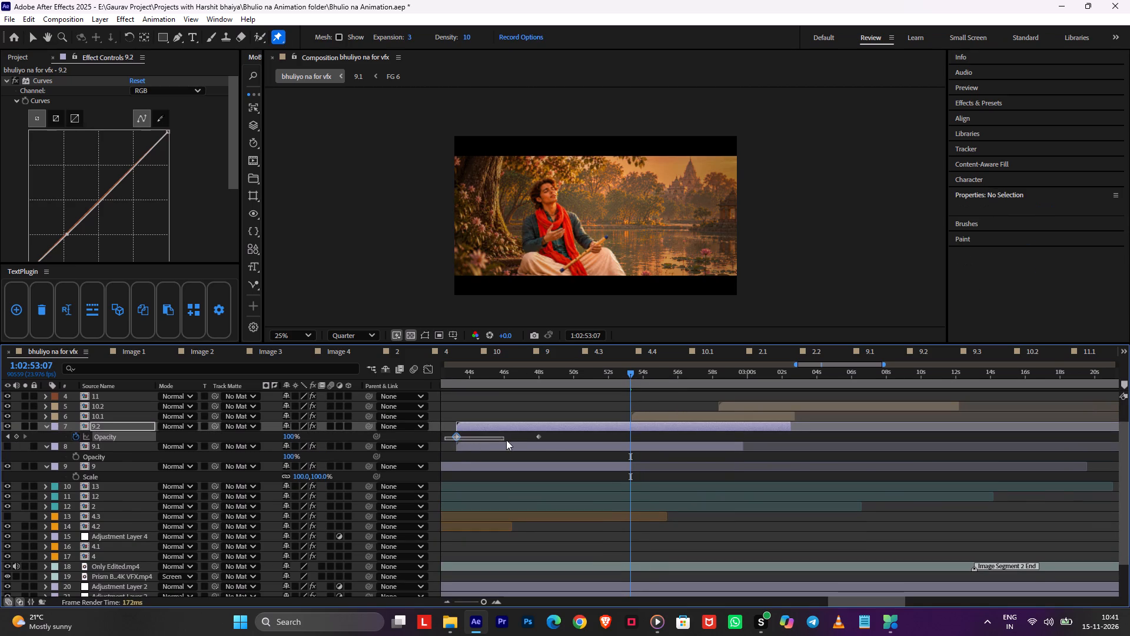
left_click_drag(506, 440, 546, 440)
key("ctrl+c")
left_click(641, 415)
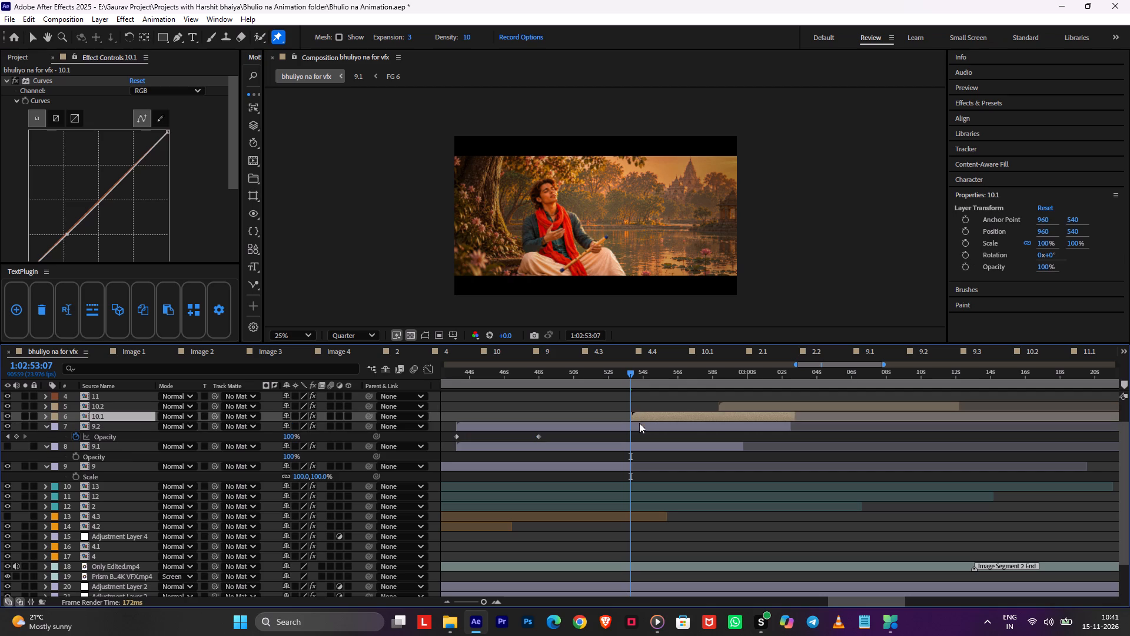
key("i")
key("ctrl+v")
Save the project and preview the transition into layer 10.1 from 1:02:53:08.
left_click(609, 408)
key("space")
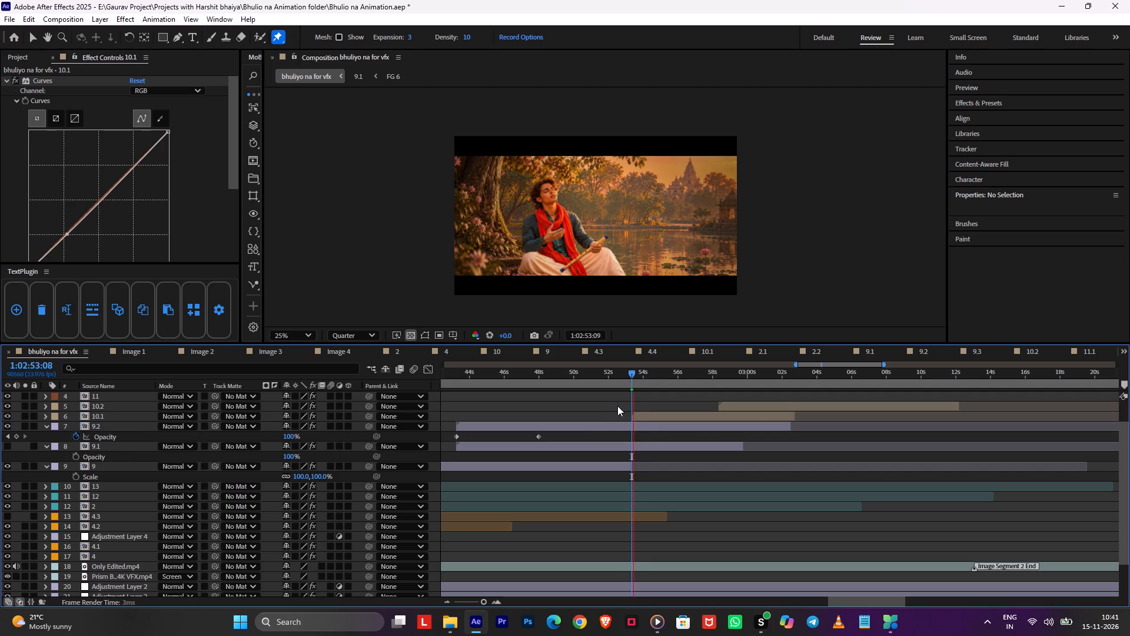
key("ctrl+s")
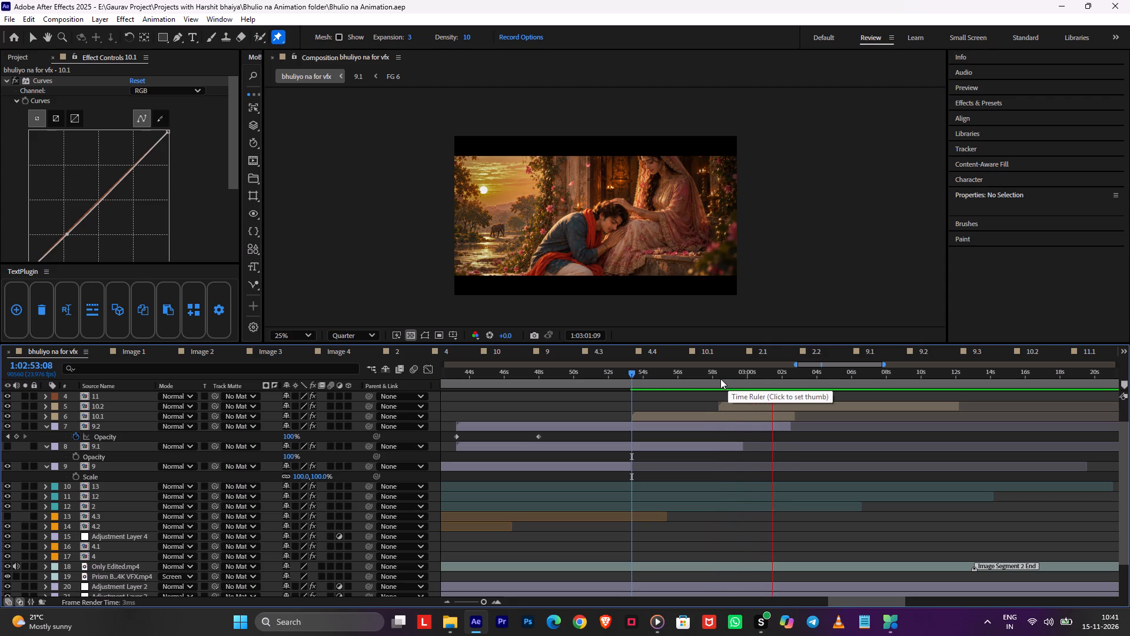
key("space")
key("space")
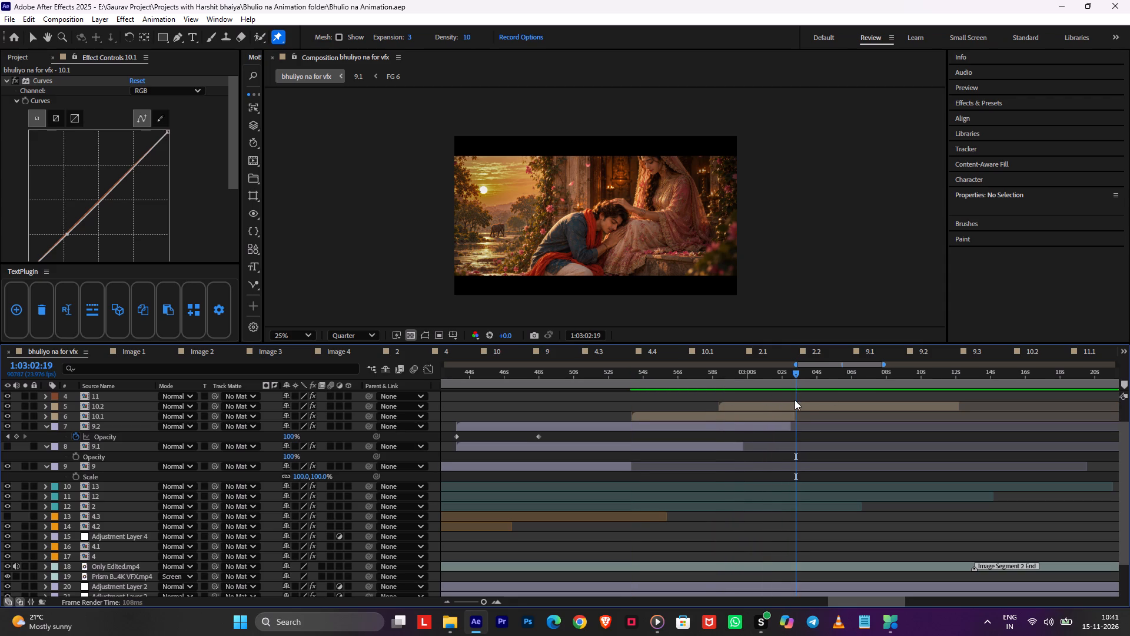
key("space")
key("space")
key("space")
left_click(807, 405)
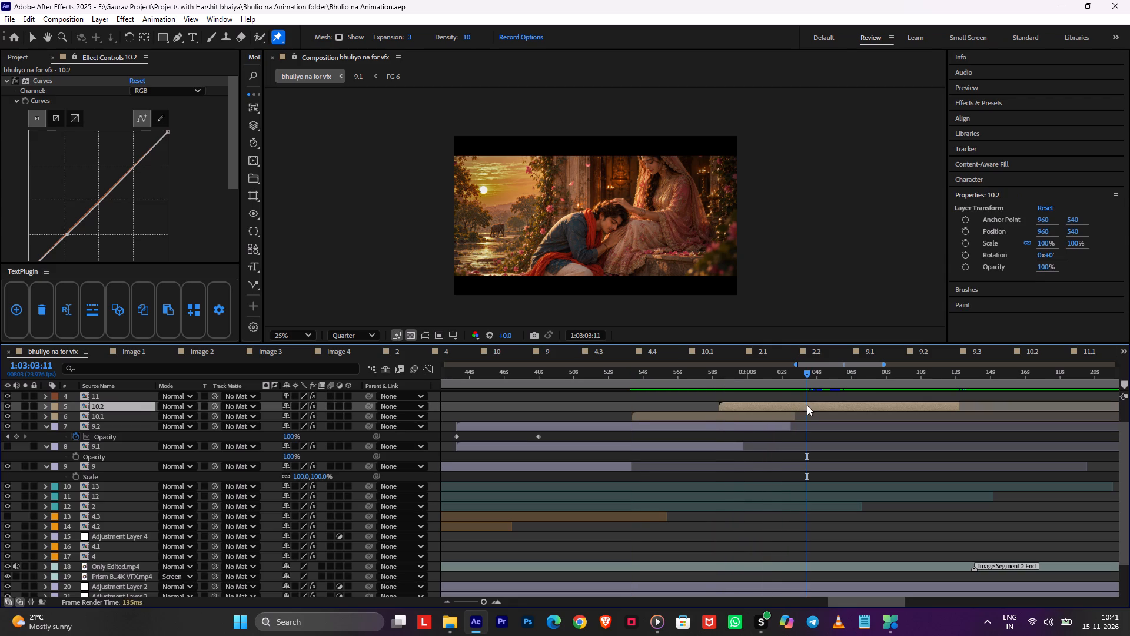
Split layer 10.2 at 1:03:03:11.
key("ctrl+shift+d")
Duplicate the 10.2 composition in the project and replace the second part of the split 10.2 layer with the copy.
right_click(813, 405)
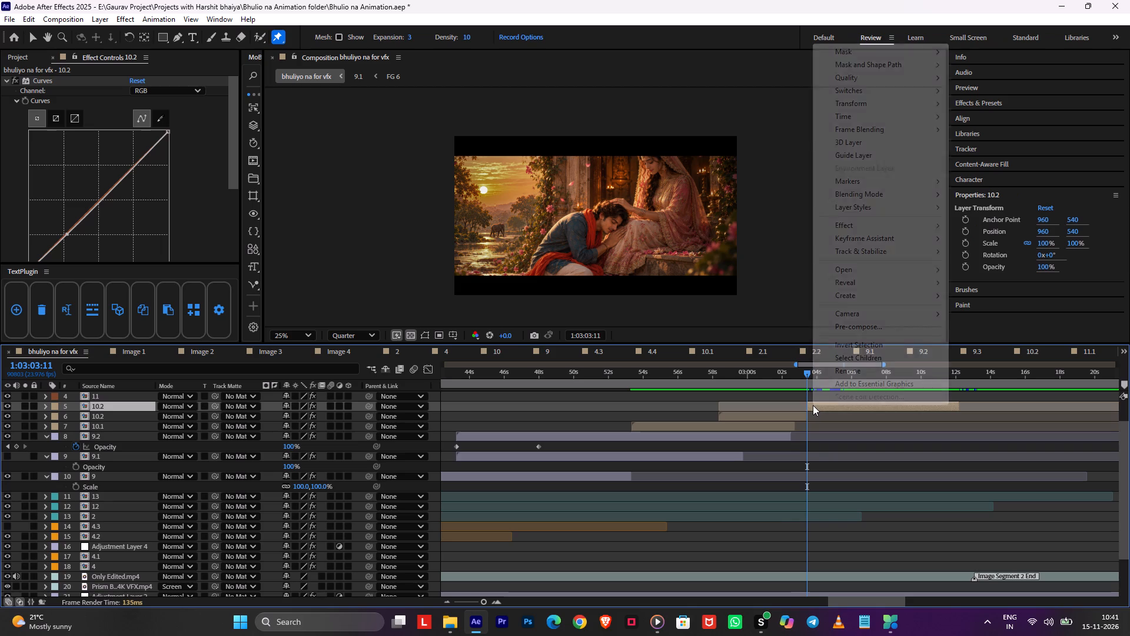
left_click(972, 294)
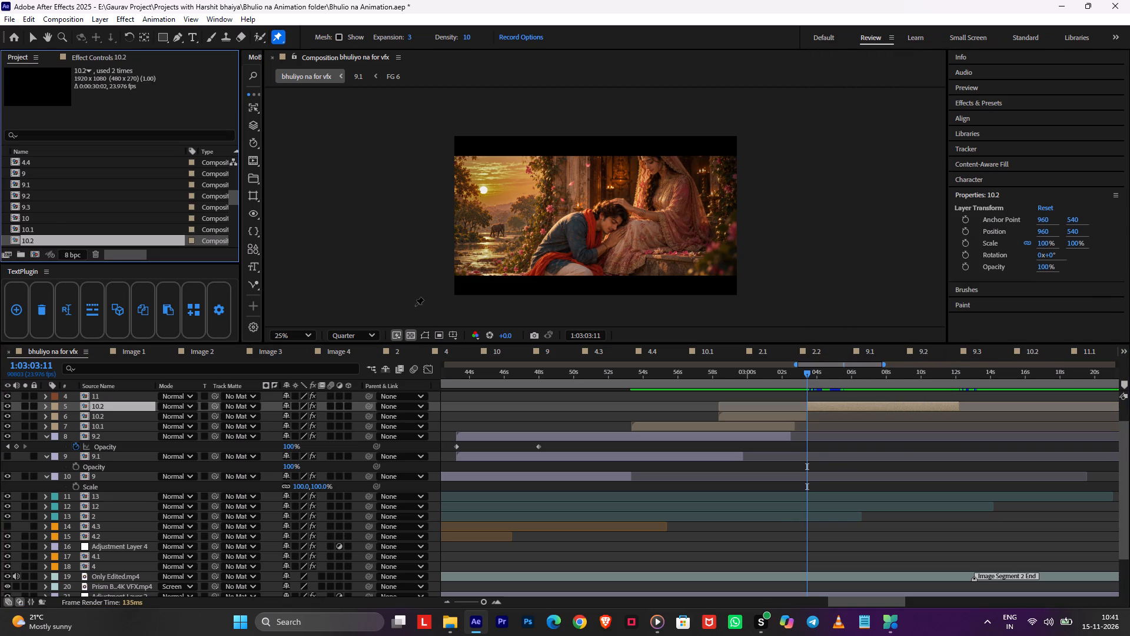
key("ctrl+d")
left_click_drag(25, 160, 138, 407)
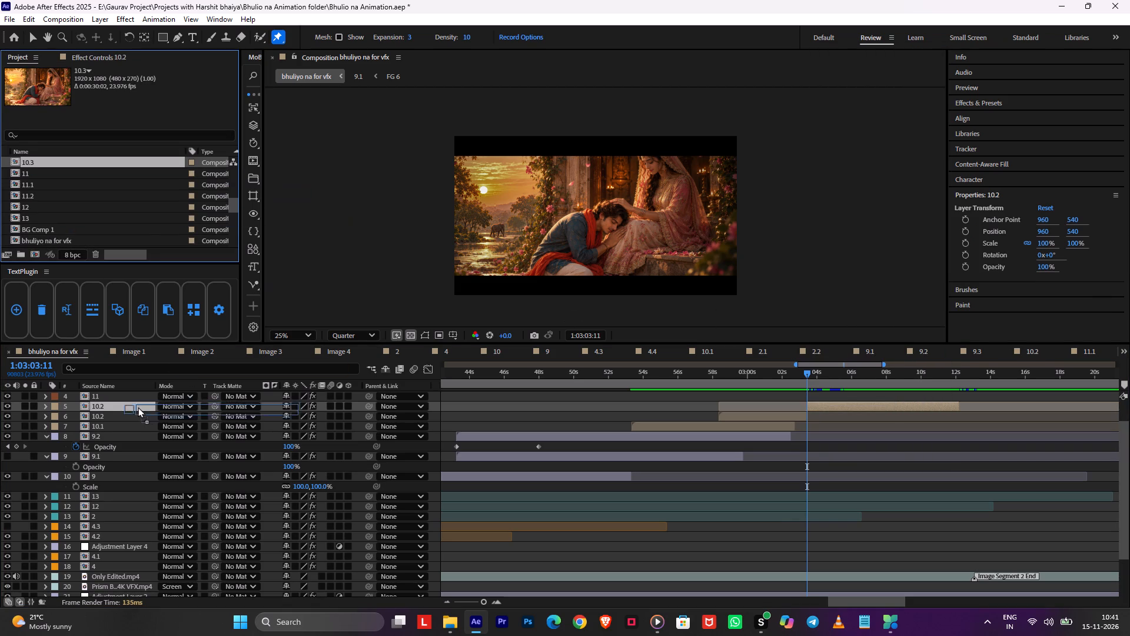
left_click_drag(138, 407, 101, 401)
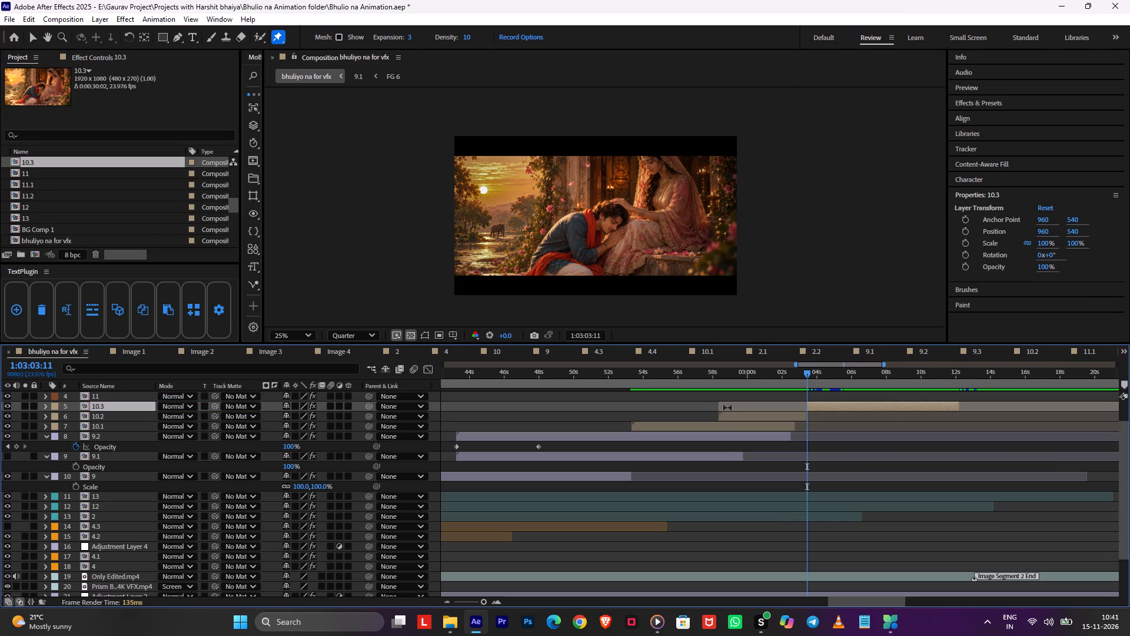
left_click_drag(727, 408, 949, 410)
Move the current time to 1:02:53:07 at the start of layer 10.1, save the project and empty all cache.
left_click_drag(699, 369, 630, 383)
left_click(669, 418)
key("ctrl+s")
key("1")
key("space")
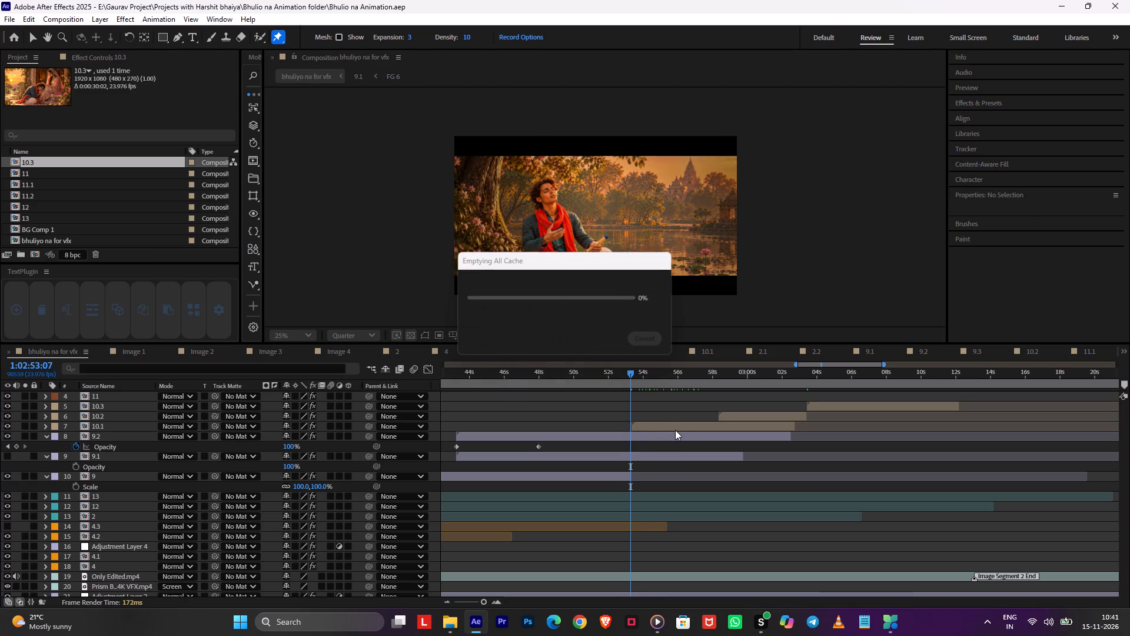
Switch to Microsoft PC Manager and run PC boost to free up memory.
left_click(890, 617)
left_click(918, 383)
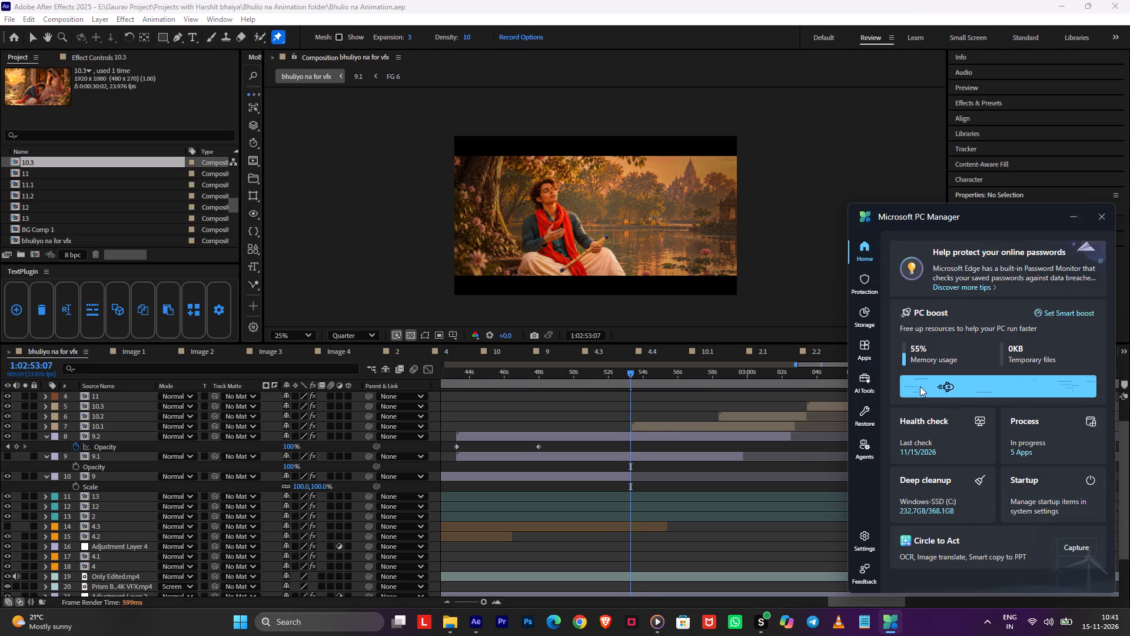
Open PC Manager's process management list and end the MicrosoftStartFeedProvider and WidgetService.exe processes.
left_click(1016, 423)
scroll(983, 458, "down", 7)
scroll(982, 479, "up", 1)
scroll(982, 479, "down", 1)
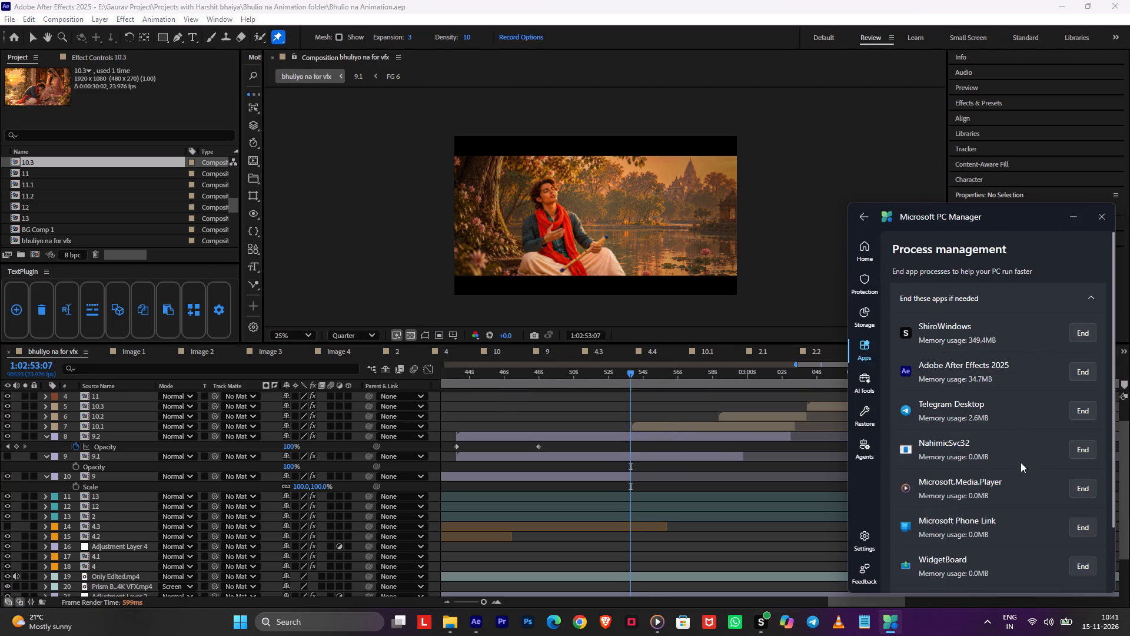
left_click(1079, 413)
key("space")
left_click(1081, 408)
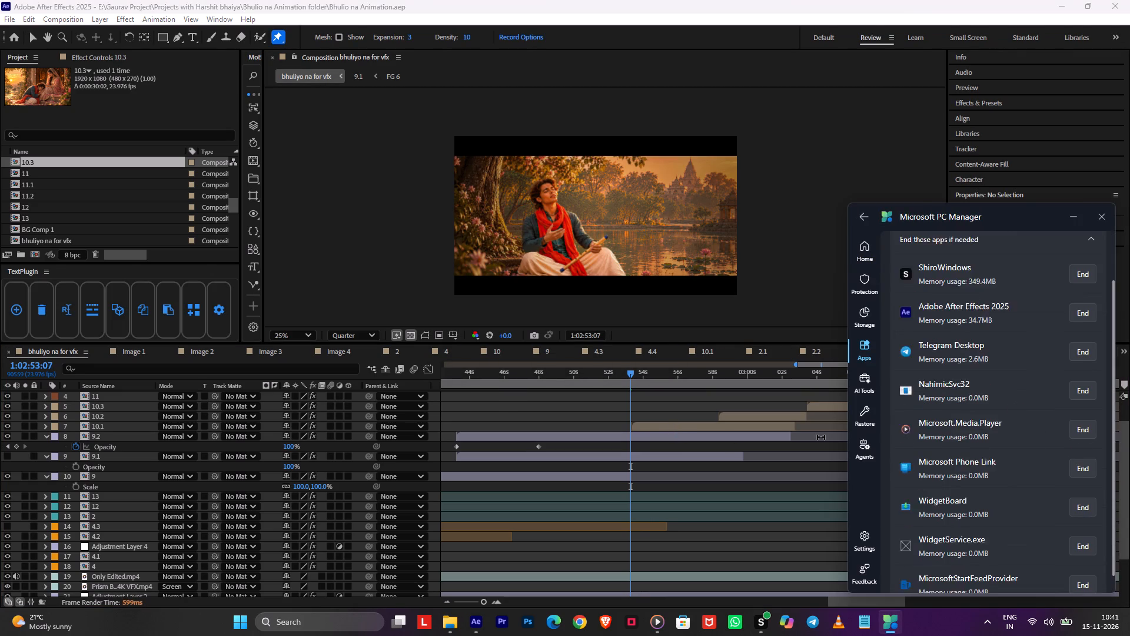
scroll(973, 458, "down", 5)
left_click(1077, 560)
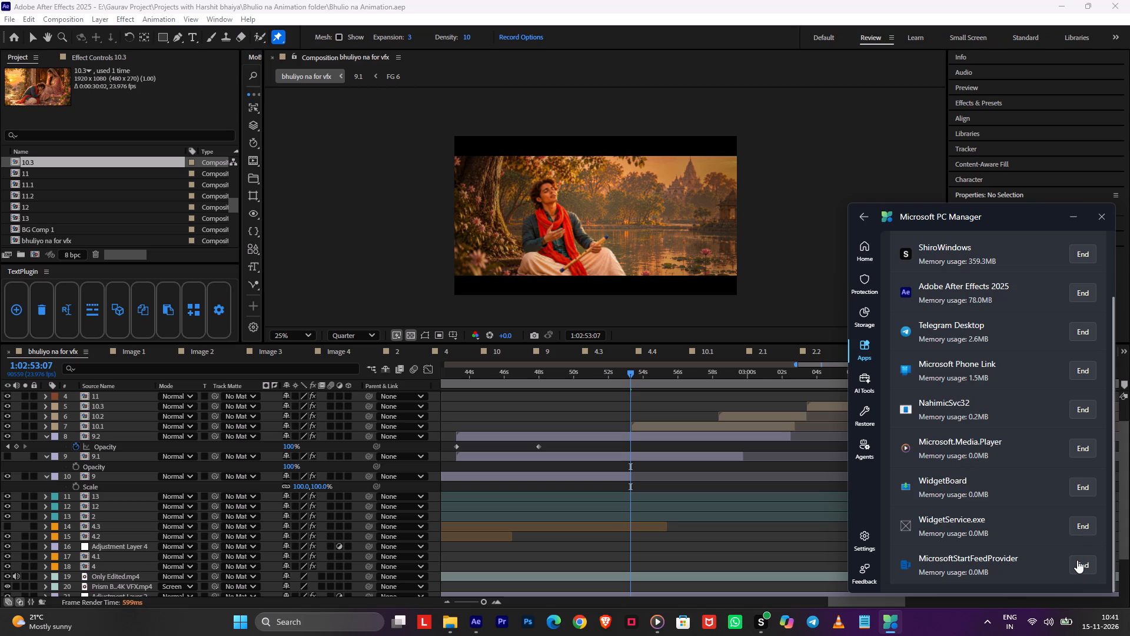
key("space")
left_click(1077, 560)
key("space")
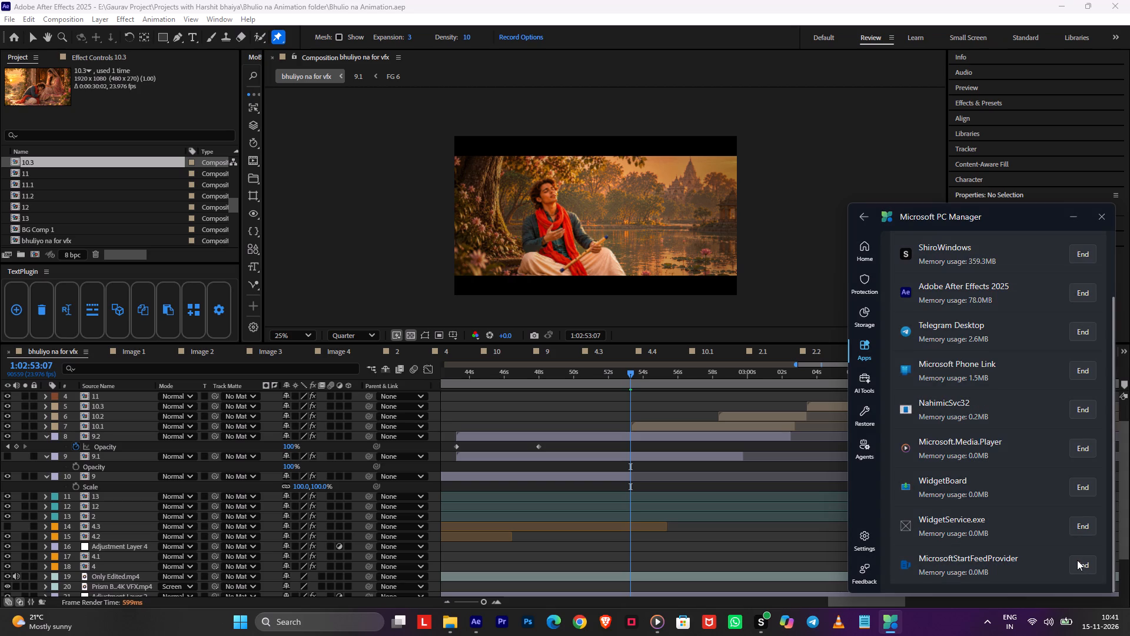
left_click(1077, 560)
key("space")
left_click(1077, 560)
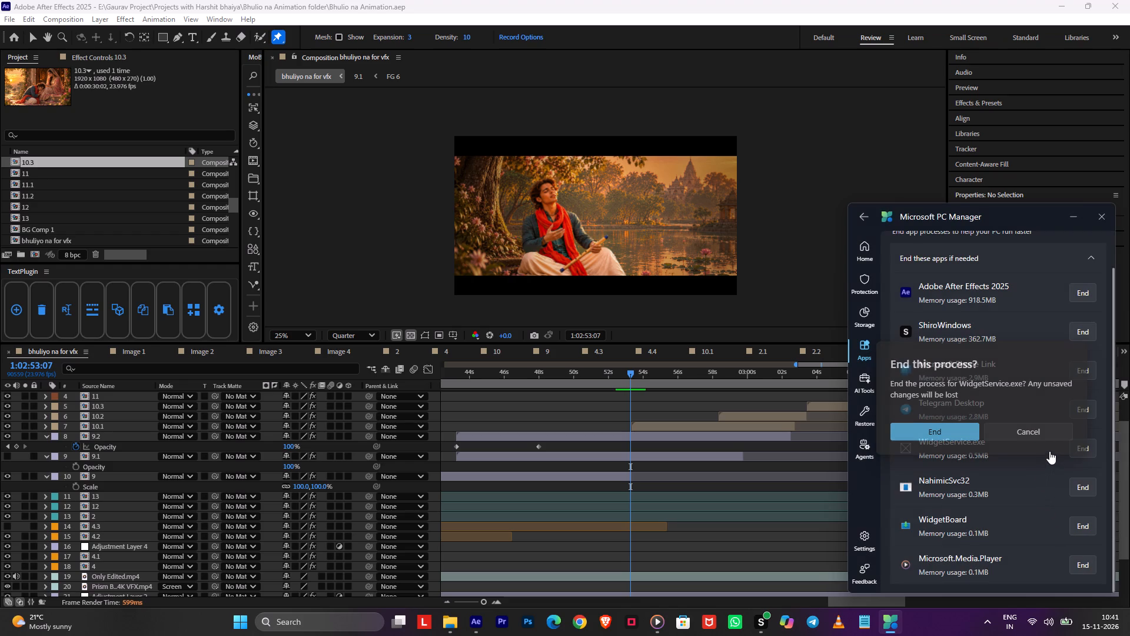
End the Telegram Desktop and Microsoft Phone Link processes in PC Manager.
left_click(1085, 404)
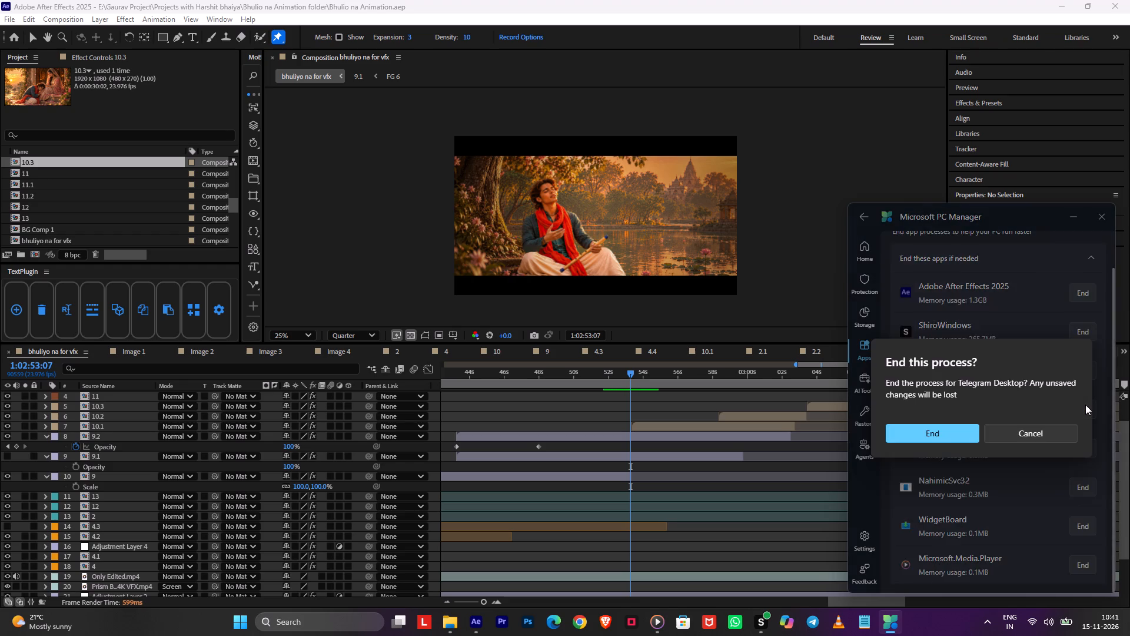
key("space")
left_click(1085, 406)
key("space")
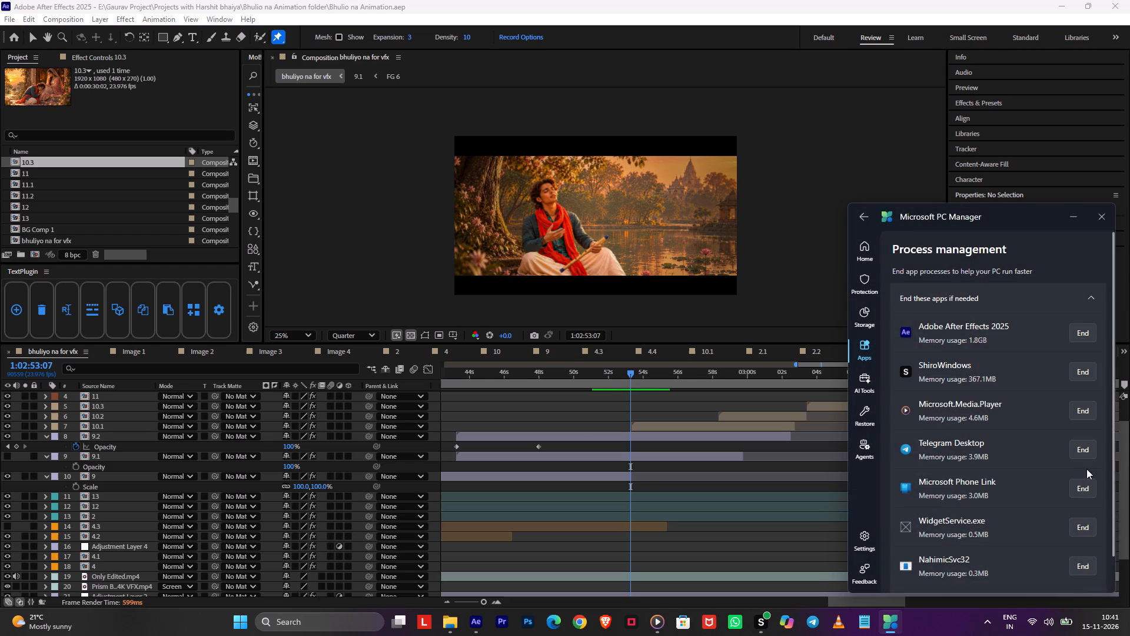
left_click(1087, 473)
left_click(1087, 482)
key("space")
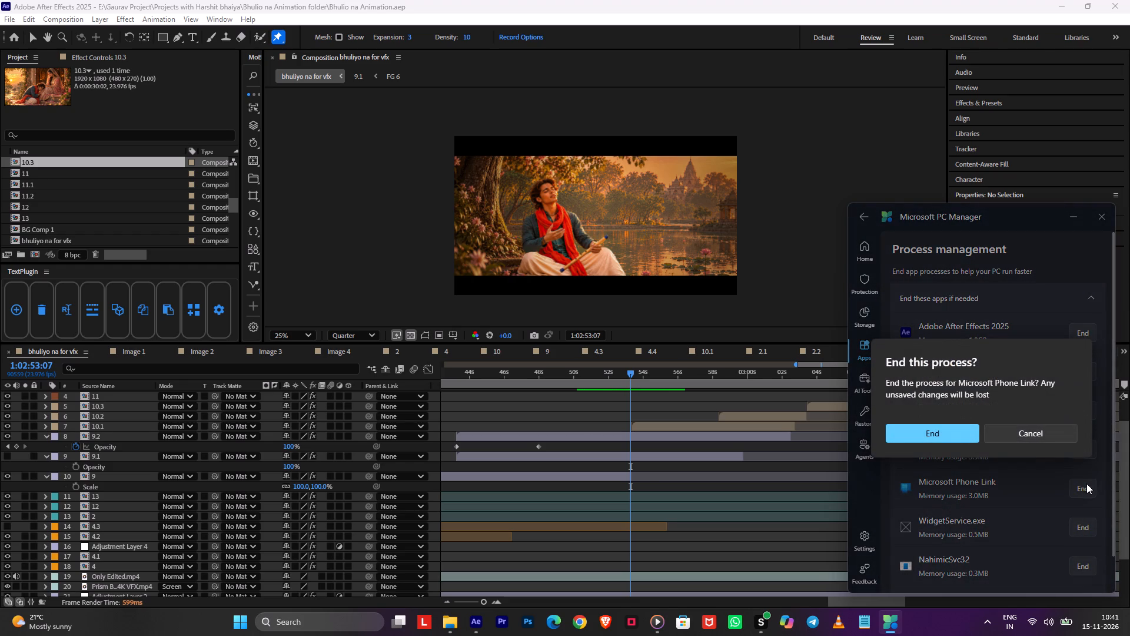
End the Microsoft Phone Link, WidgetService.exe and NahimicSvc32 background processes in Microsoft PC Manager.
left_click(942, 428)
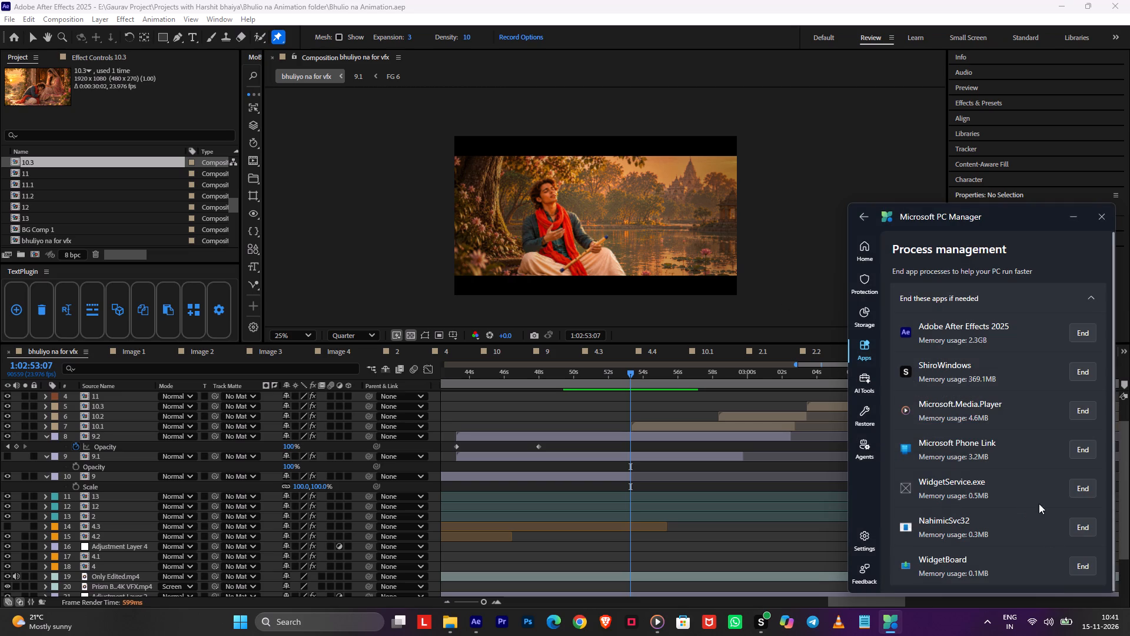
left_click(1085, 446)
key("space")
left_click(1076, 479)
key("space")
left_click(1076, 492)
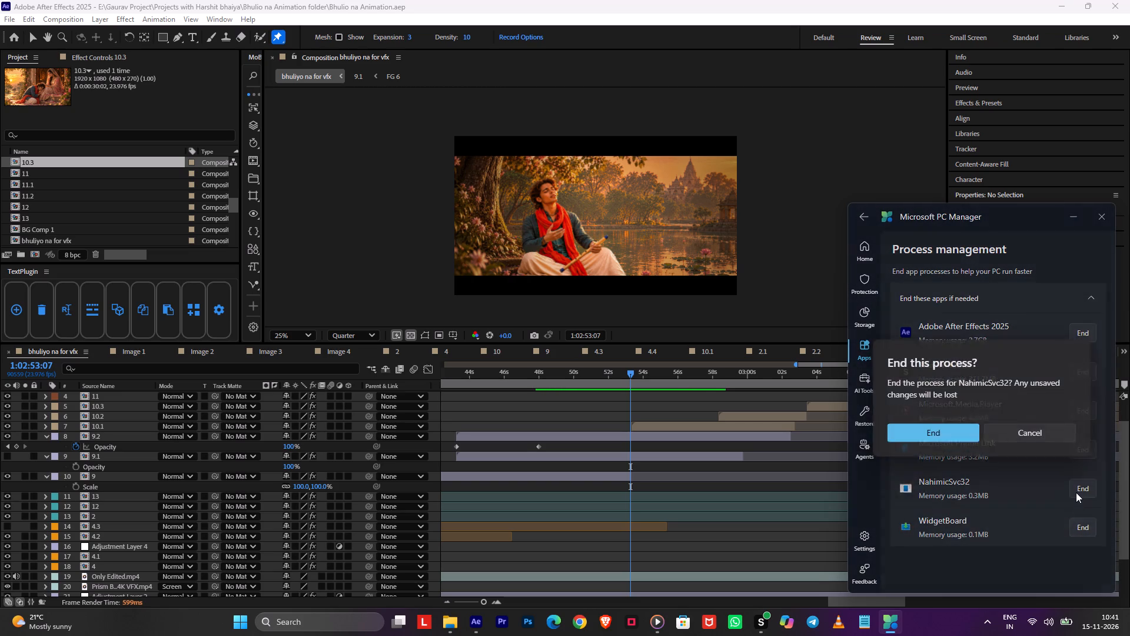
key("space")
left_click(1077, 485)
key("space")
left_click(1079, 452)
key("space")
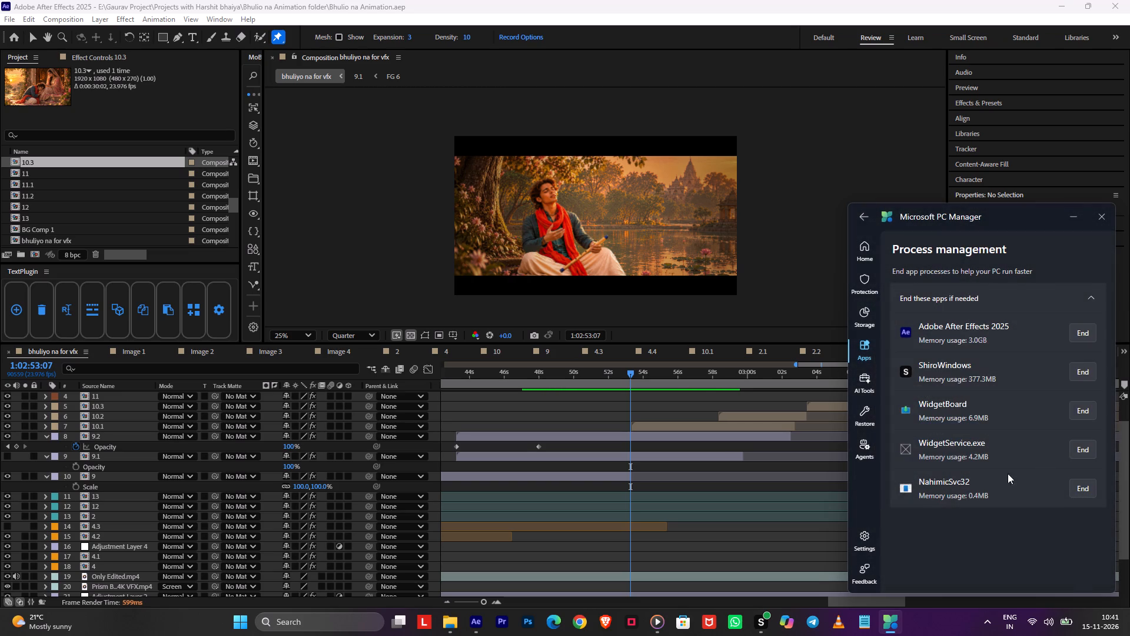
End the WidgetService.exe, WidgetBoard, NahimicSvc32 and Microsoft.Media.Player processes, and return to After Effects.
left_click(1077, 449)
key("space")
left_click(1086, 443)
key("space")
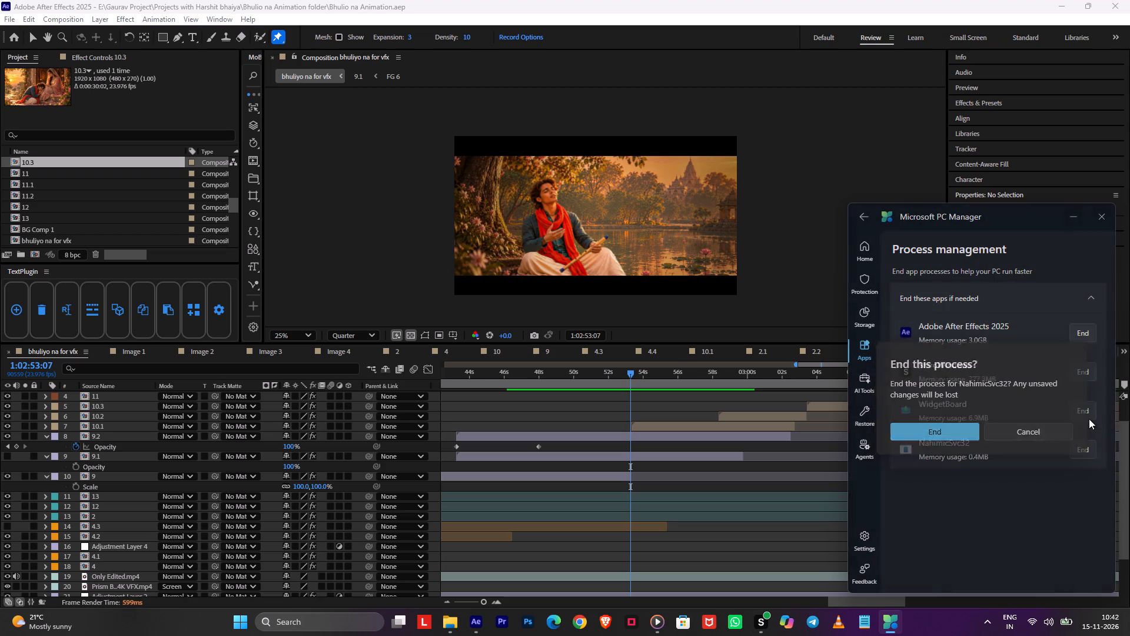
left_click(1089, 412)
key("space")
left_click(1089, 412)
key("space")
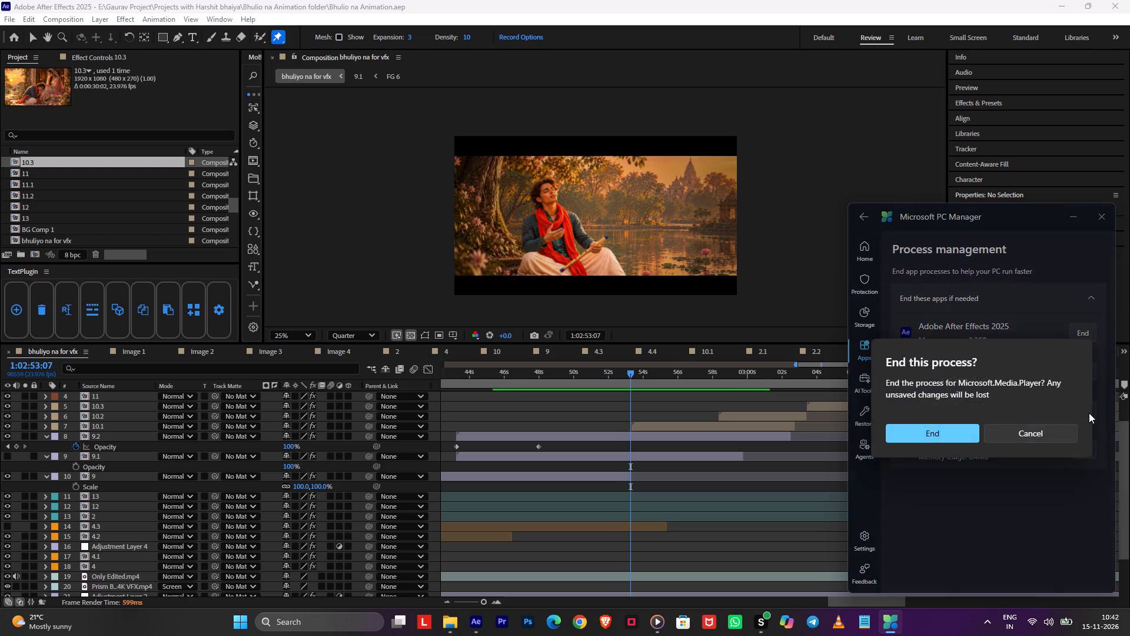
left_click(1089, 413)
key("space")
left_click(1082, 442)
key("space")
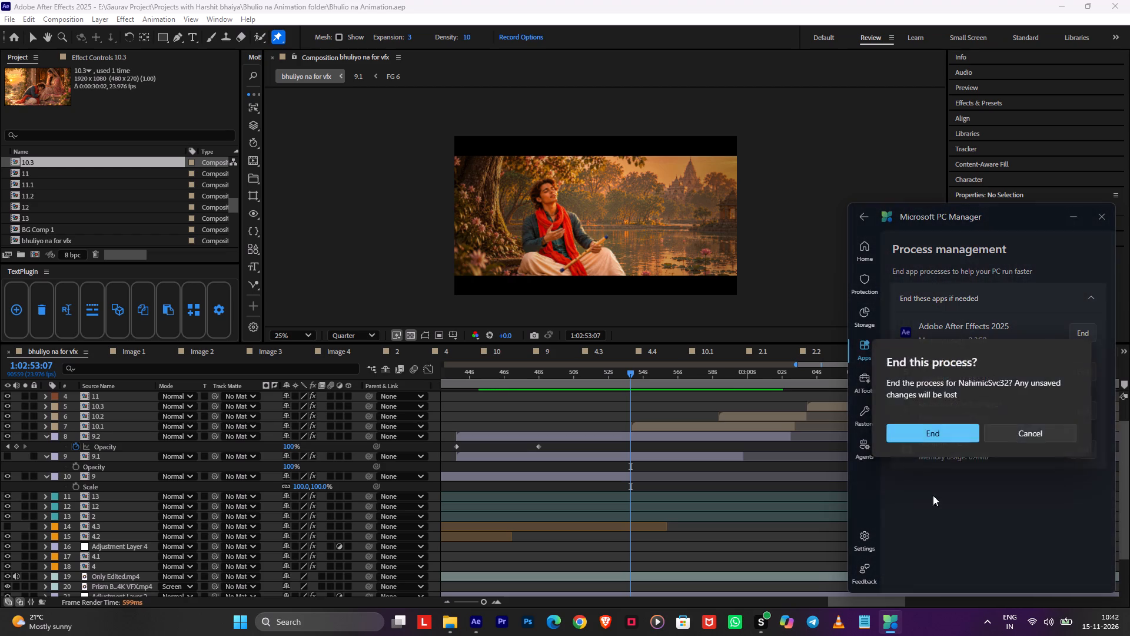
left_click(766, 529)
Switch to Media Player and look through the music library's songs from the start of the alphabet through F.
left_click(660, 617)
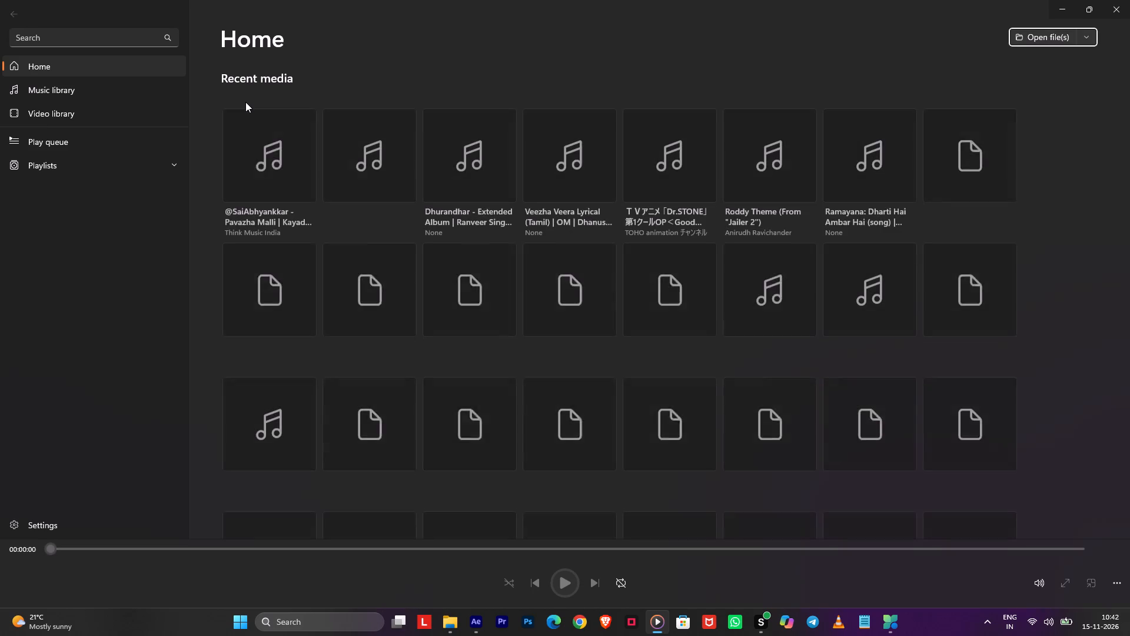
left_click(67, 93)
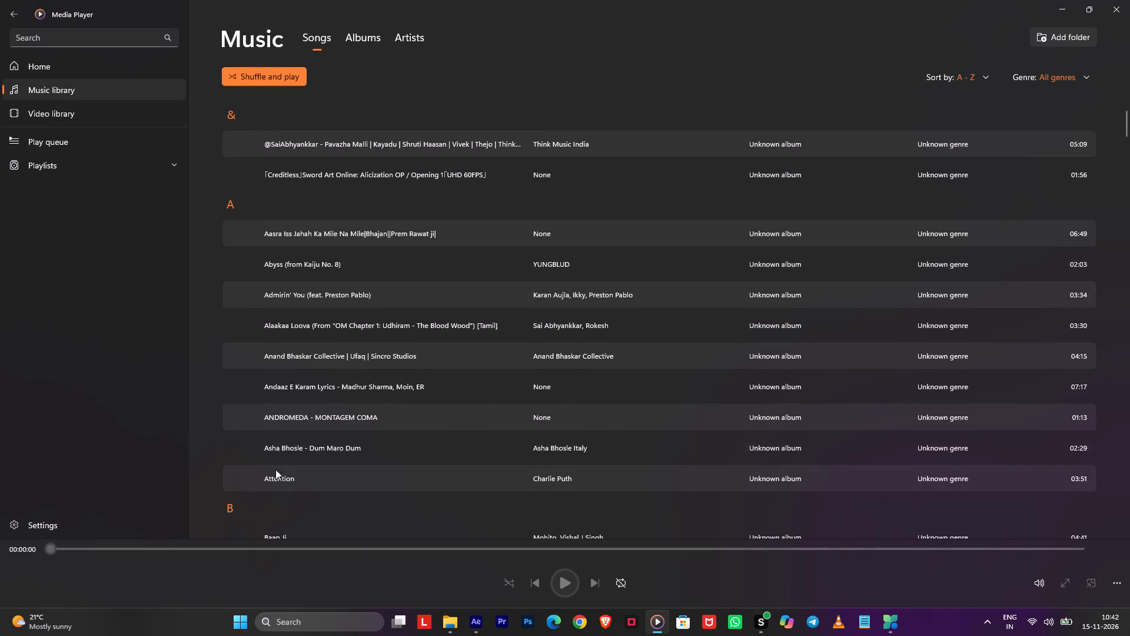
scroll(275, 485, "down", 5)
scroll(275, 486, "up", 1)
scroll(275, 486, "down", 2)
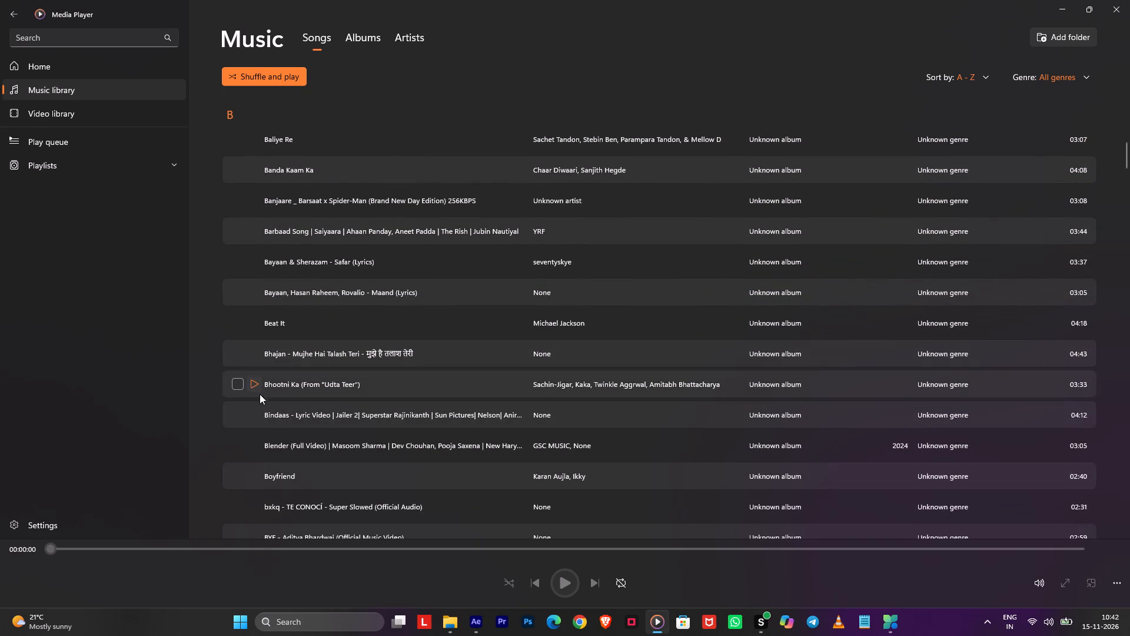
scroll(260, 401, "down", 1)
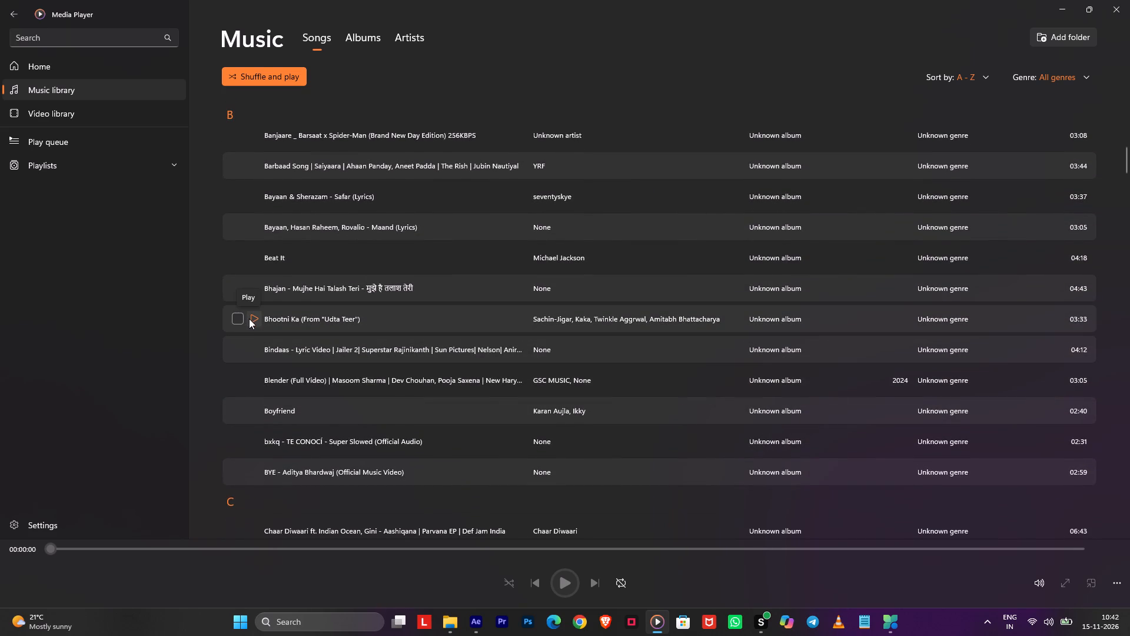
scroll(255, 483, "down", 7)
scroll(255, 483, "up", 1)
scroll(255, 483, "down", 4)
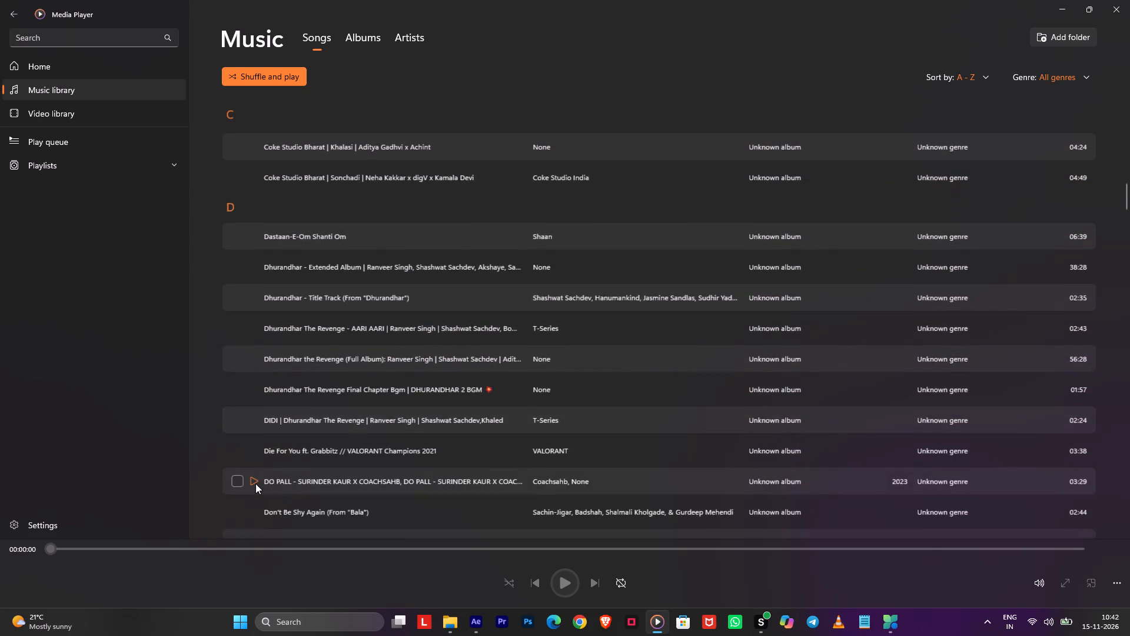
scroll(244, 419, "down", 4)
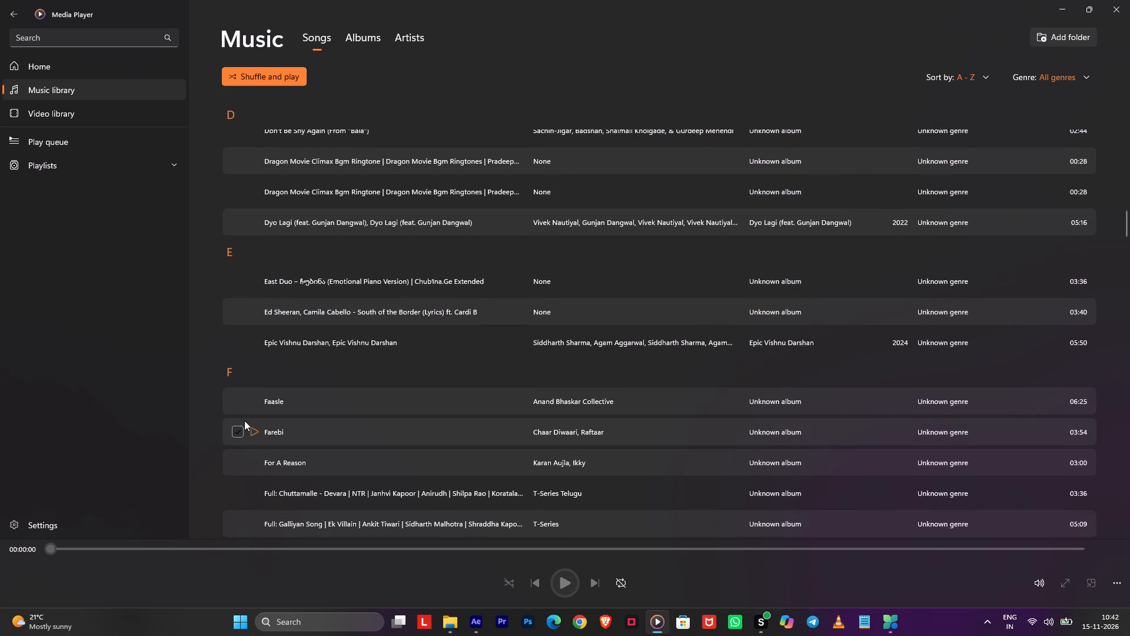
scroll(243, 379, "down", 7)
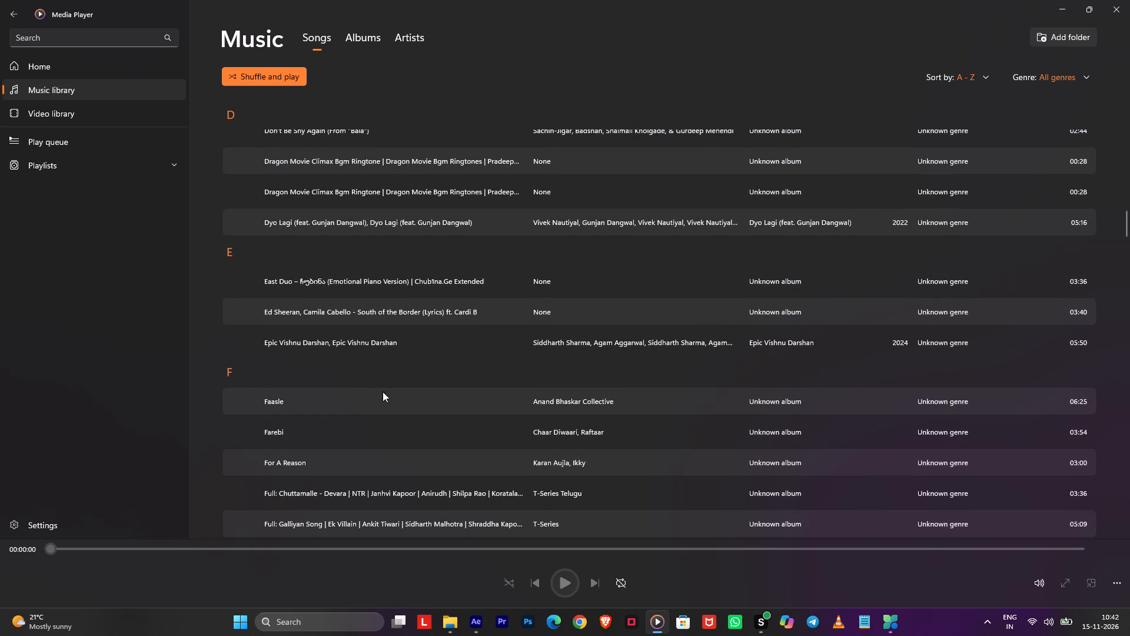
Find Woh Ladki from Zee Music Company among the library's W songs, play it, and return to After Effects.
left_click(373, 382)
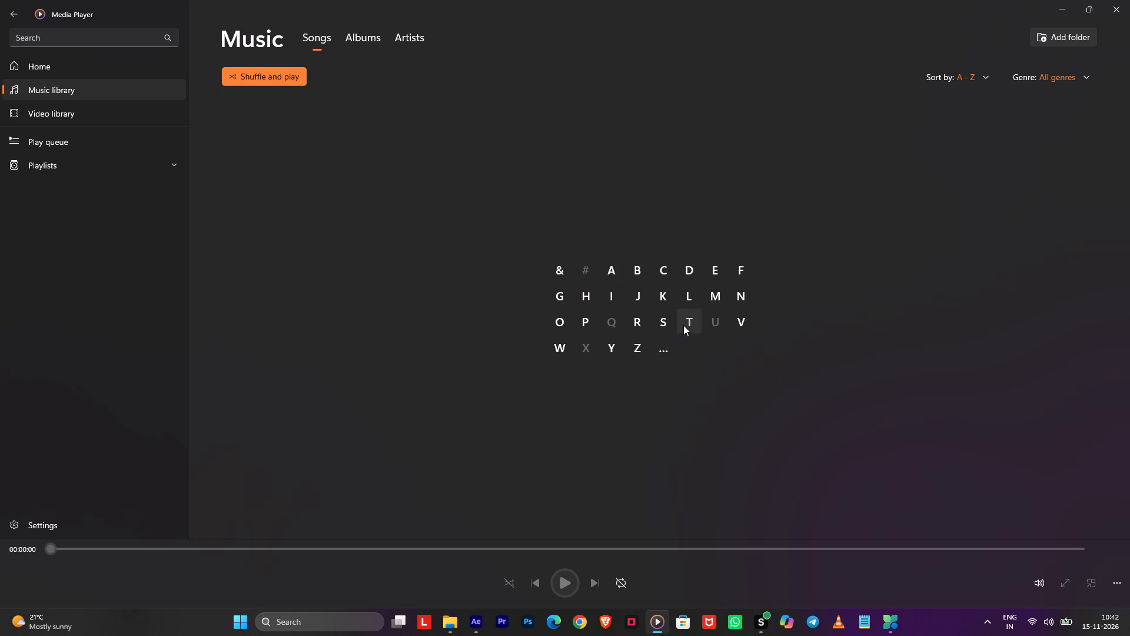
left_click(683, 325)
scroll(397, 392, "down", 2)
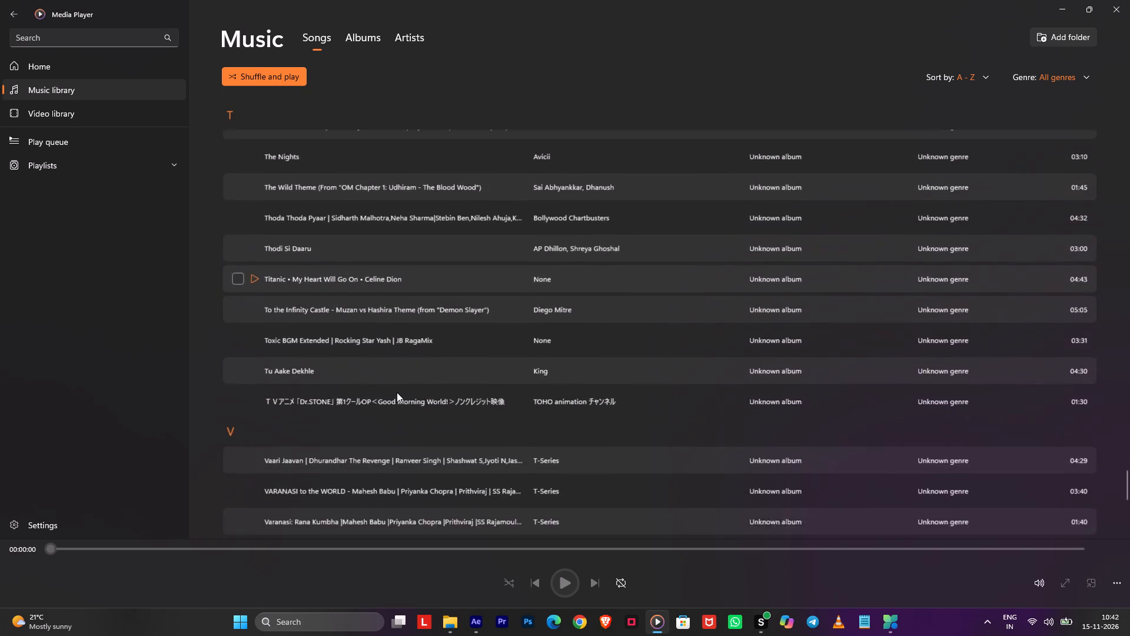
left_click(227, 410)
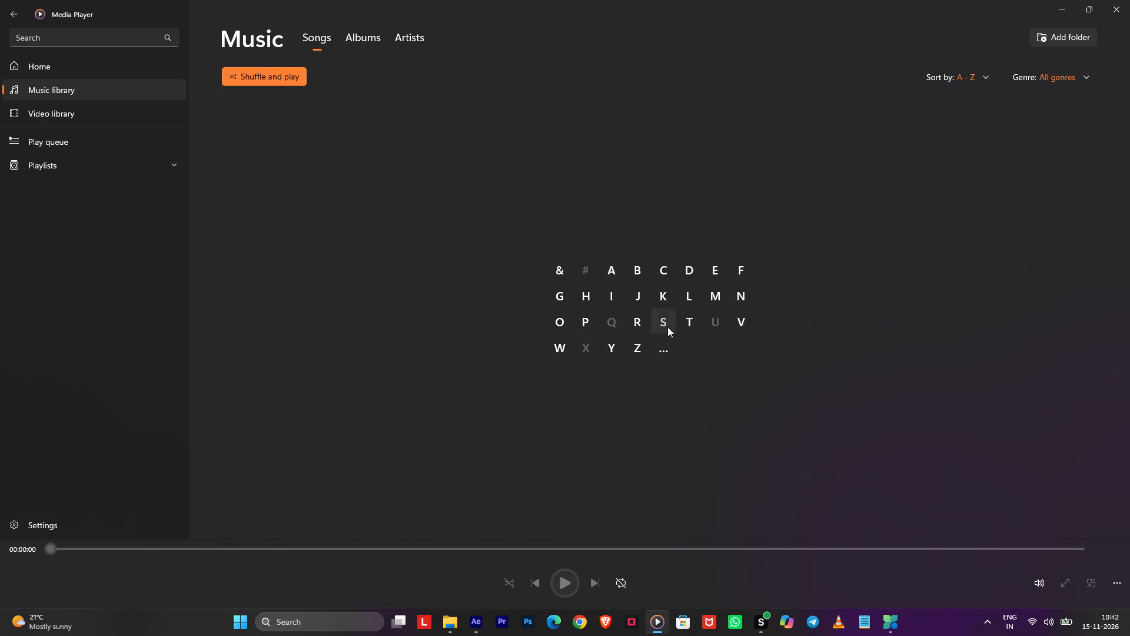
left_click(642, 343)
scroll(402, 394, "down", 3)
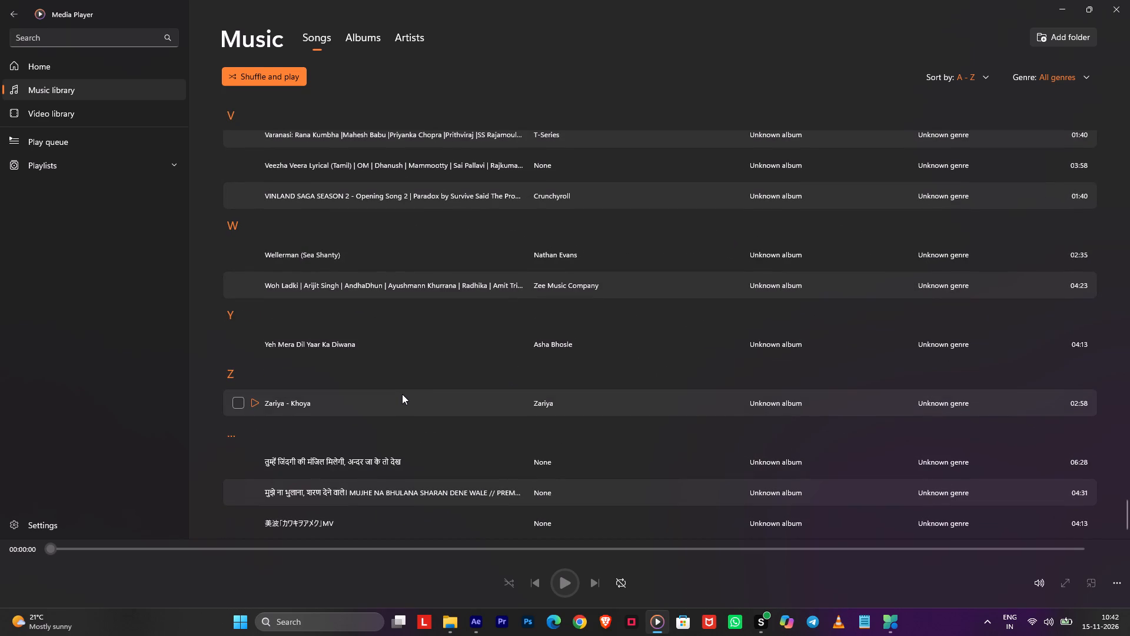
scroll(402, 394, "down", 2)
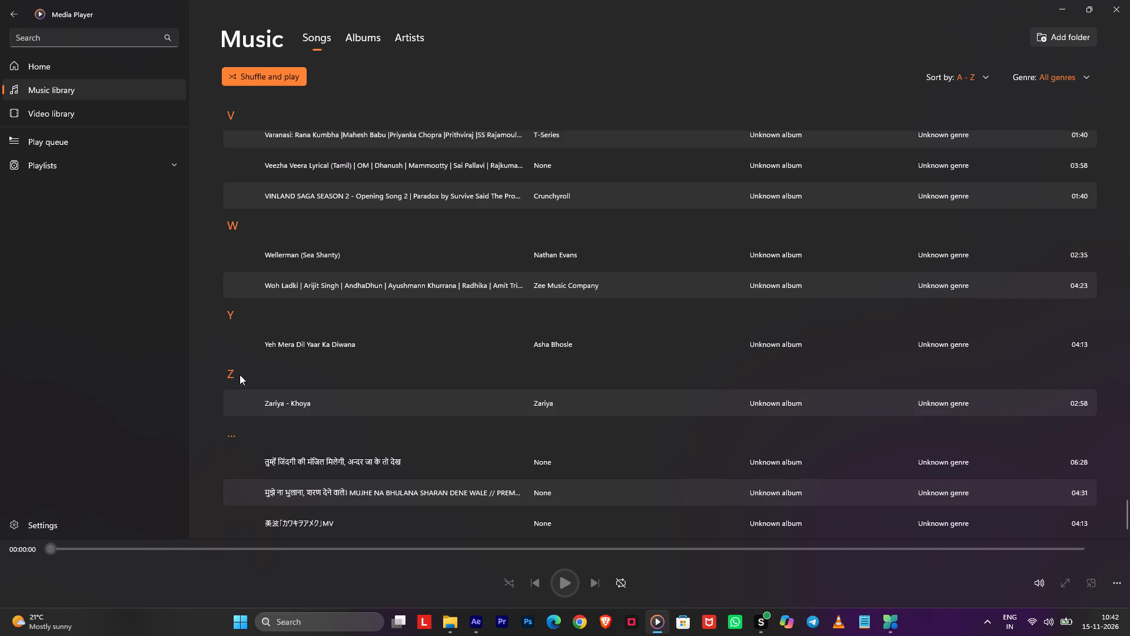
left_click(232, 371)
left_click(557, 346)
left_click(249, 289)
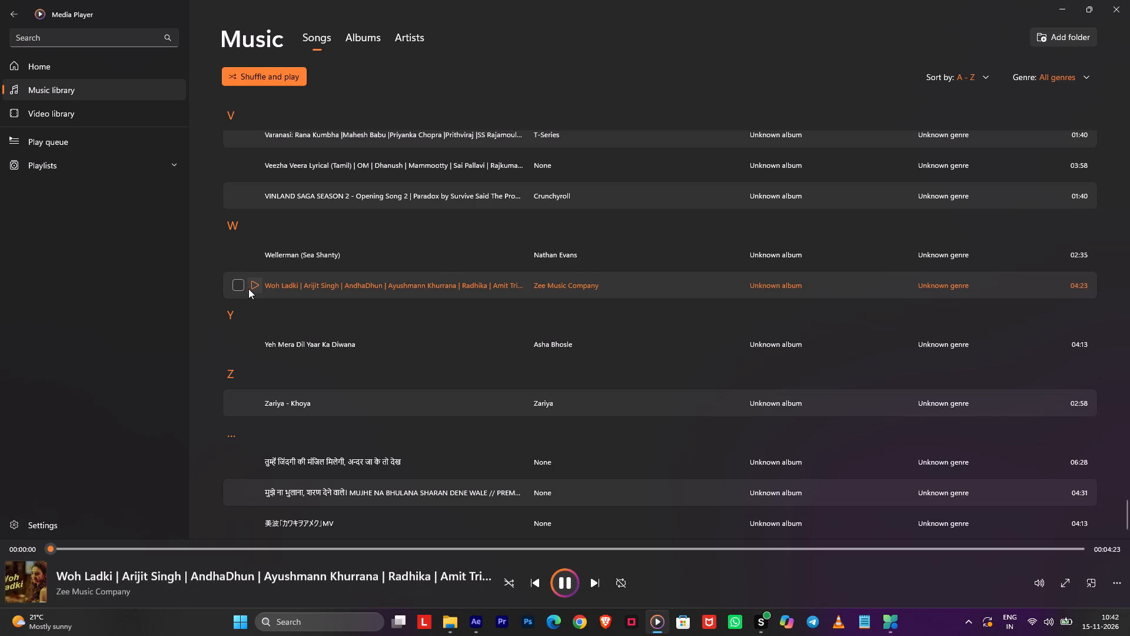
scroll(277, 244, "up", 2)
left_click(1071, 10)
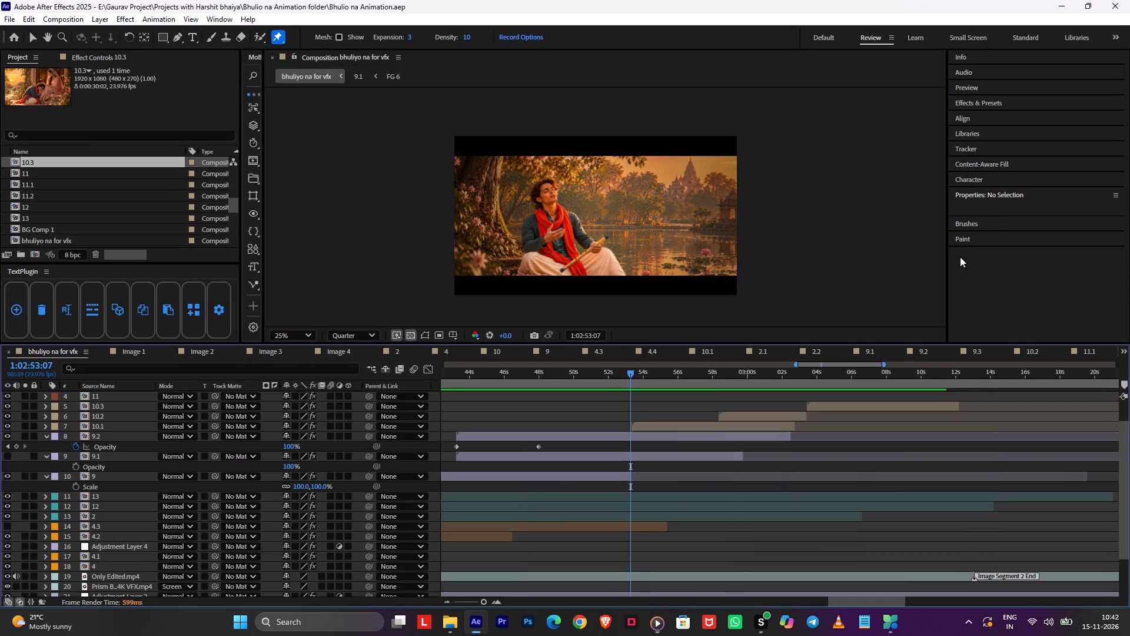
Save the project and preview the transition from layer 9.2 into layer 10.1, starting at 1:02:52:19.
left_click(639, 370)
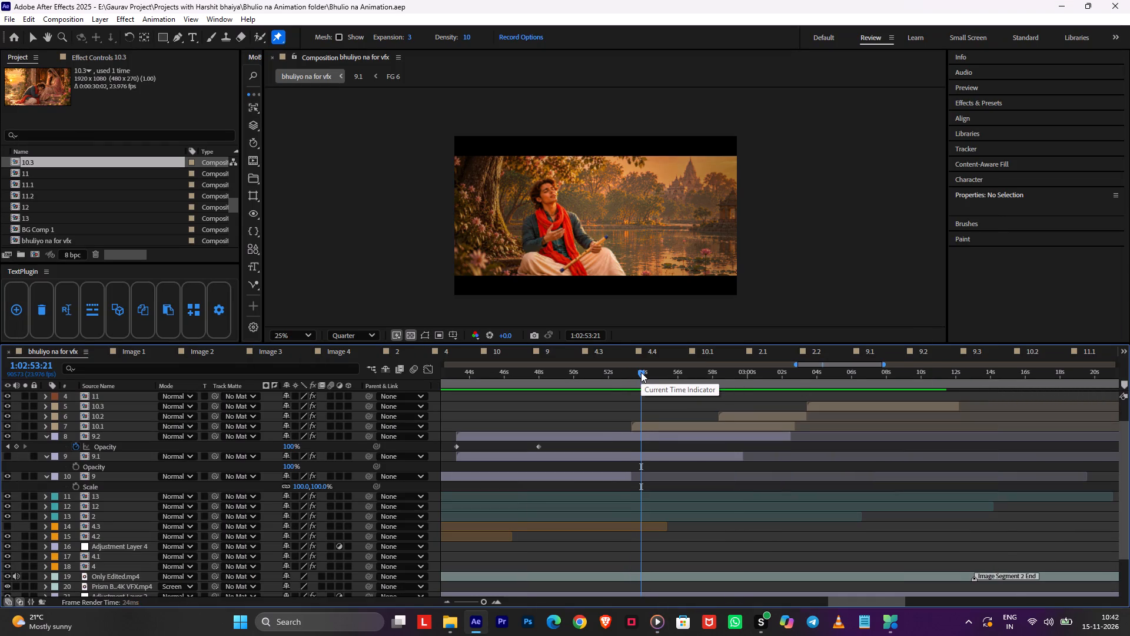
left_click(639, 375)
left_click_drag(639, 375, 619, 380)
left_click(622, 408)
key("ctrl+s")
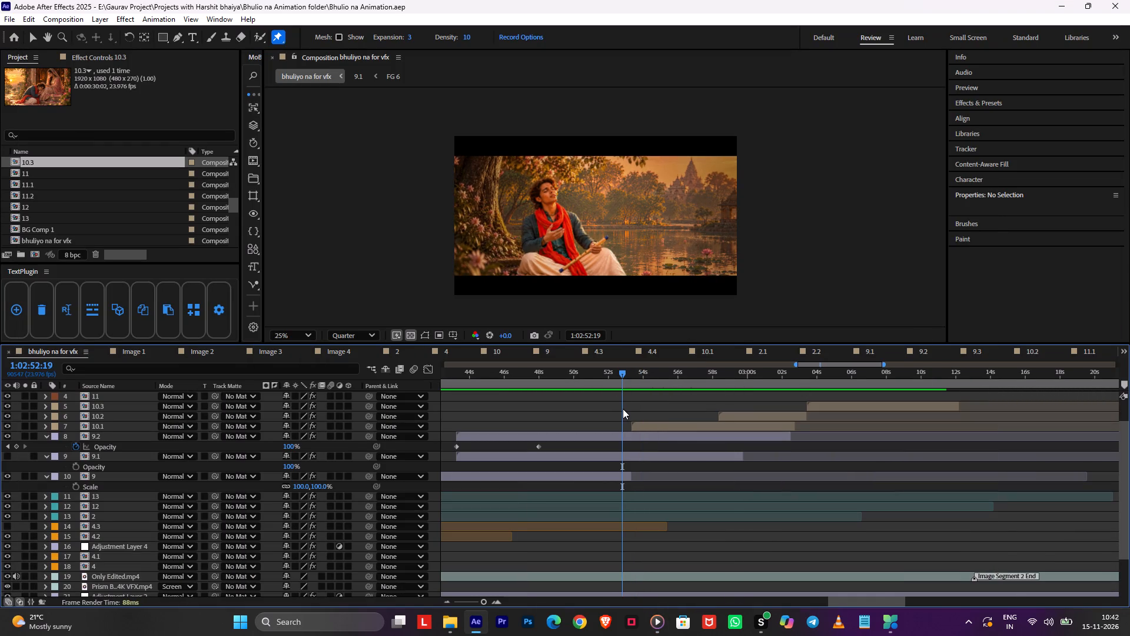
scroll(624, 409, "up", 2, "alt")
key("space")
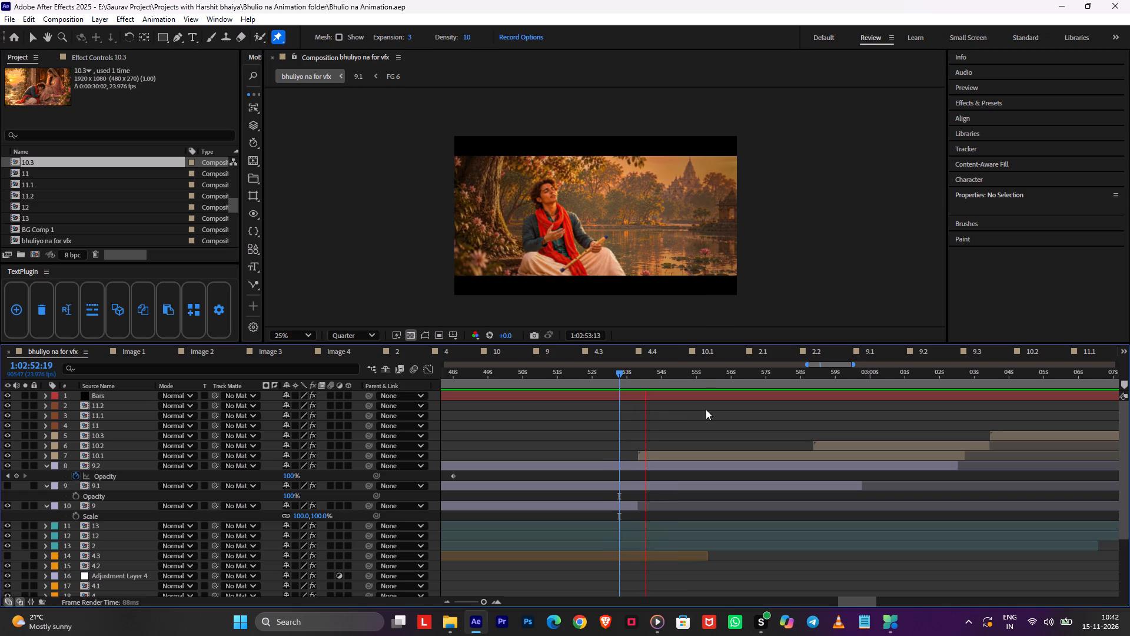
left_click_drag(670, 377, 669, 377)
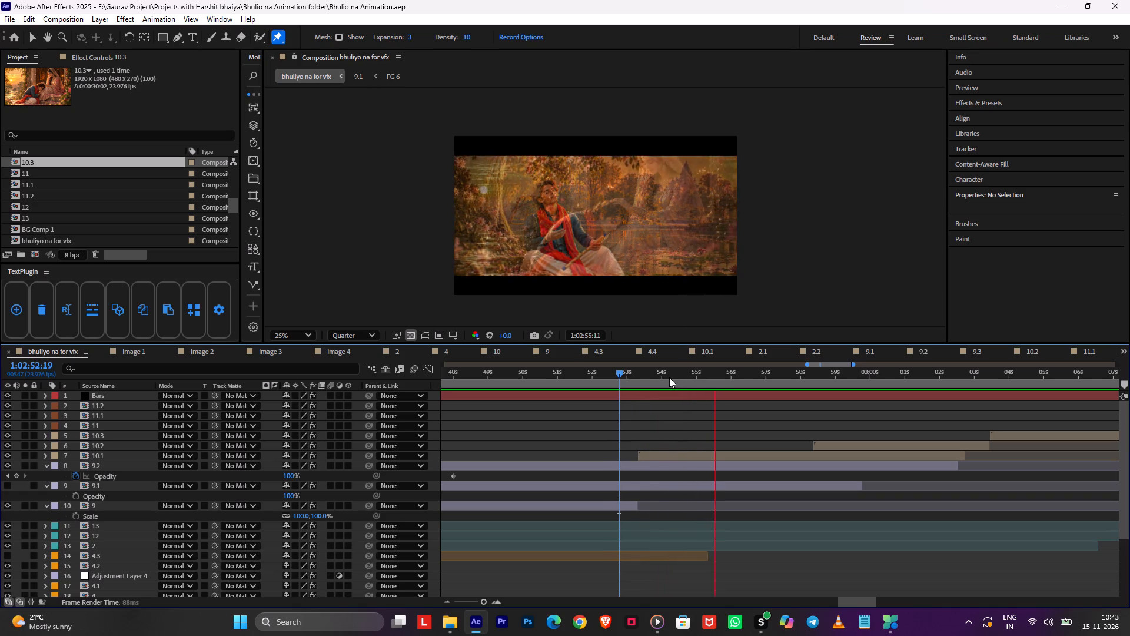
left_click_drag(669, 377, 634, 385)
Open composition 10.1 and add a new null object and a camera with the default settings.
double_click(645, 457)
left_click(524, 397)
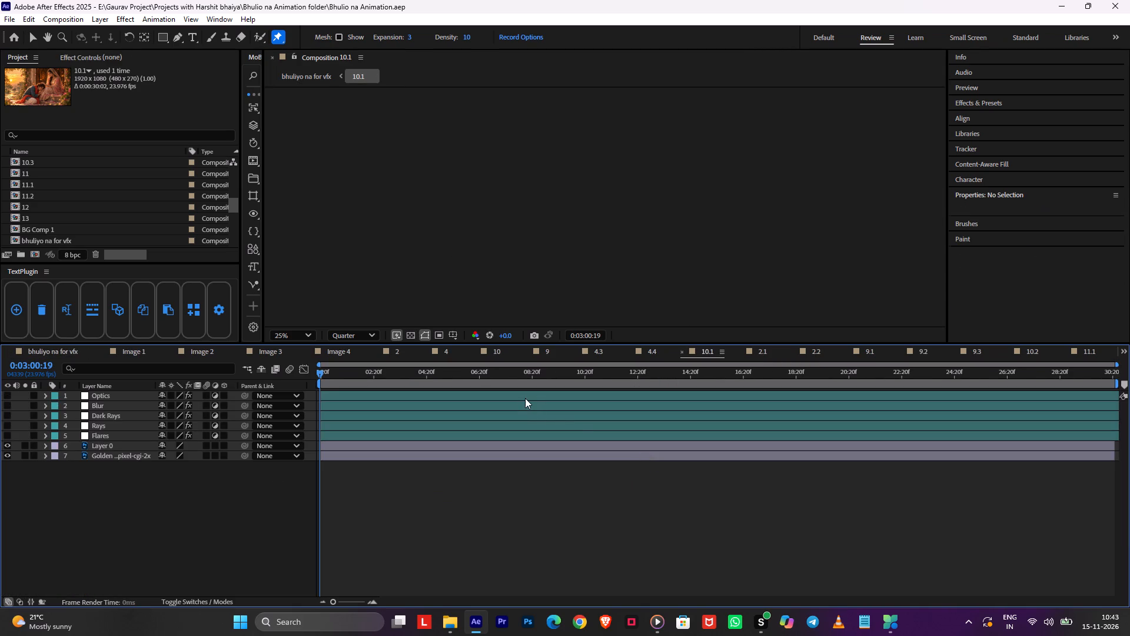
key("ctrl+alt+shift+y")
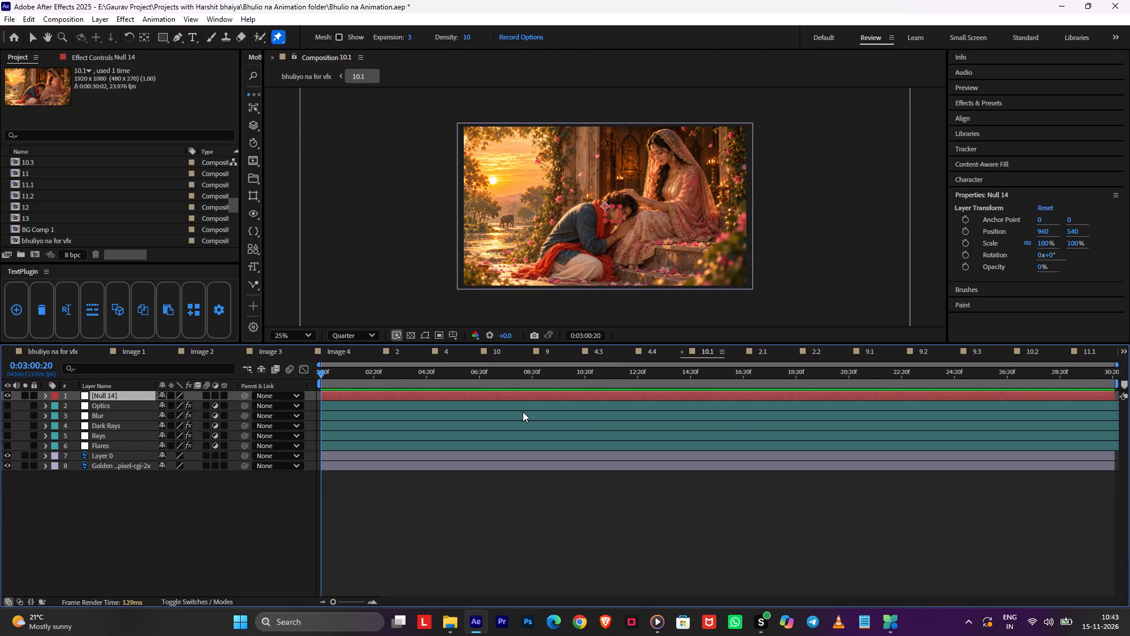
key("ctrl+alt+shift+c")
key("ctrl+alt+shift+c")
key("Return")
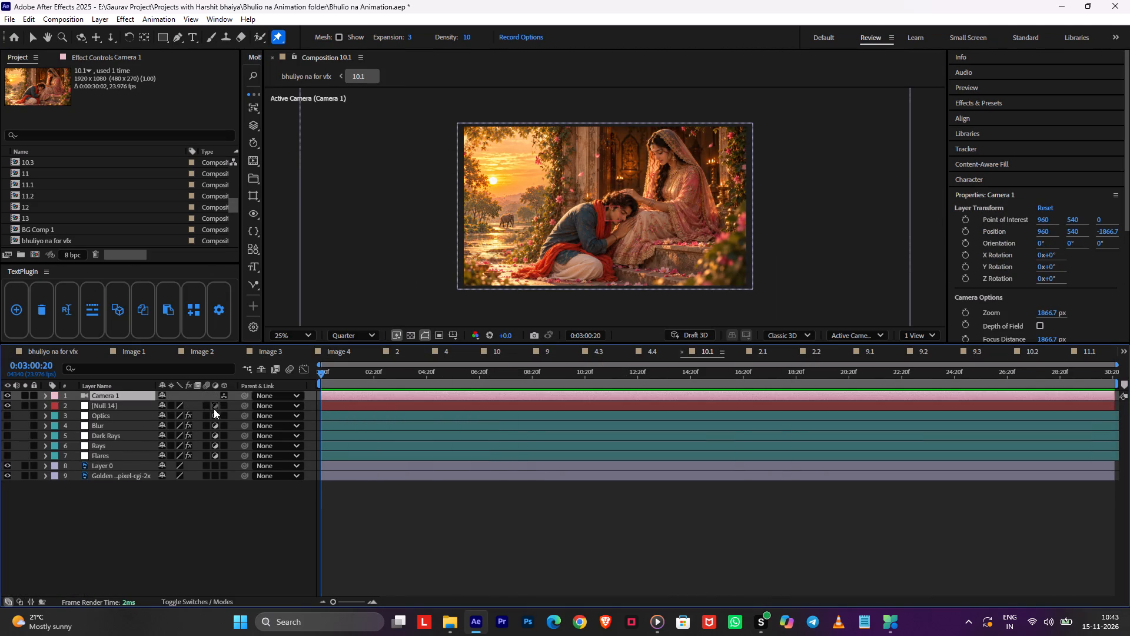
Make the null, Layer 0 and the Golden pixel-cgi-2x background layer 3D layers.
left_click(225, 406)
left_click_drag(224, 464, 224, 486)
left_click(214, 500)
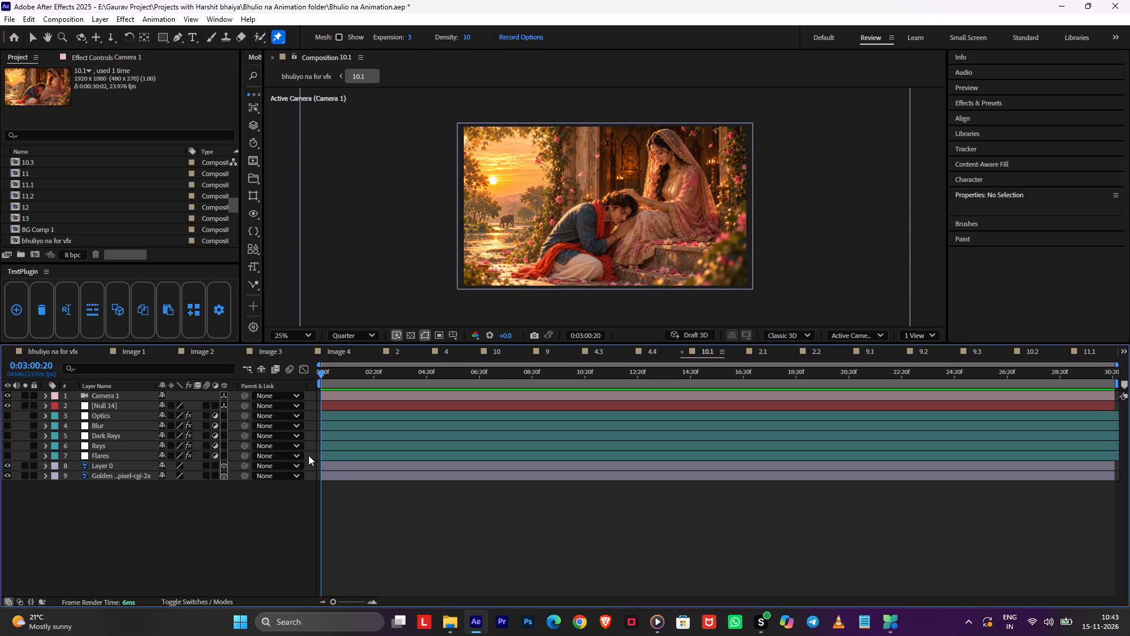
Move the camera below the null in the layer stack, save the project, and parent the camera to the null.
left_click_drag(96, 396, 98, 405)
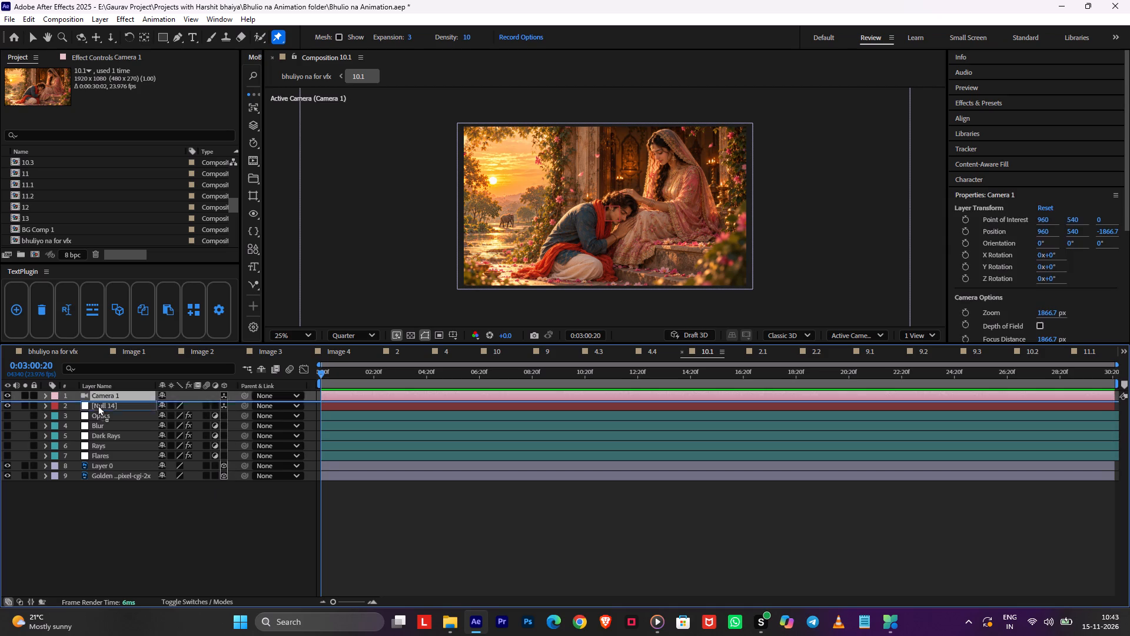
left_click_drag(98, 405, 99, 407)
left_click(373, 501)
key("ctrl+s")
left_click_drag(244, 408, 222, 396)
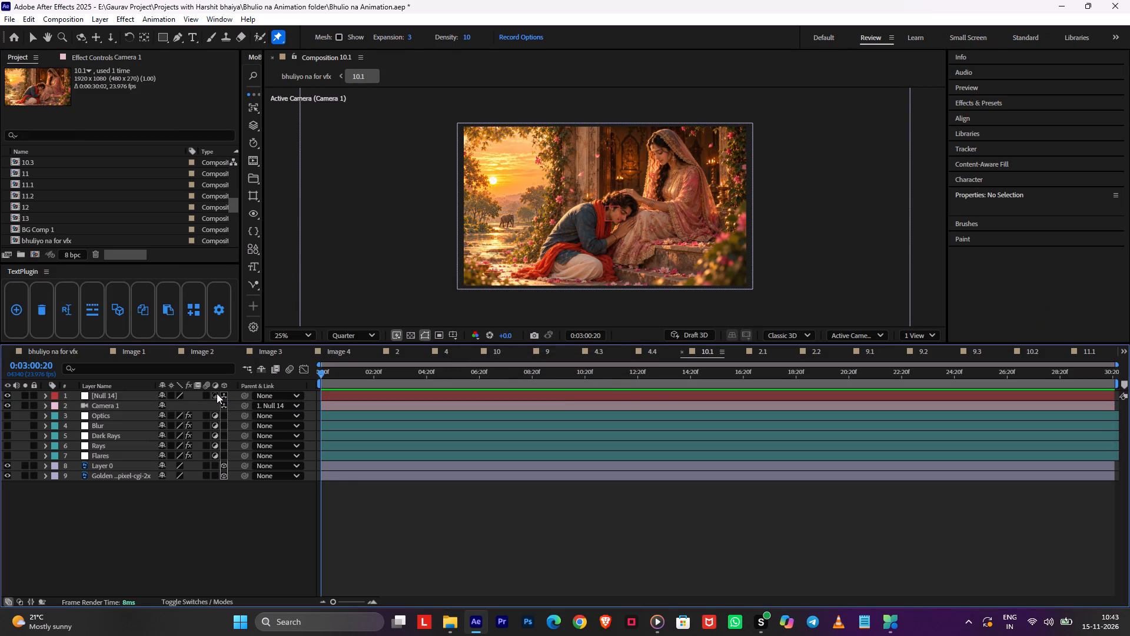
key("1")
key("Return")
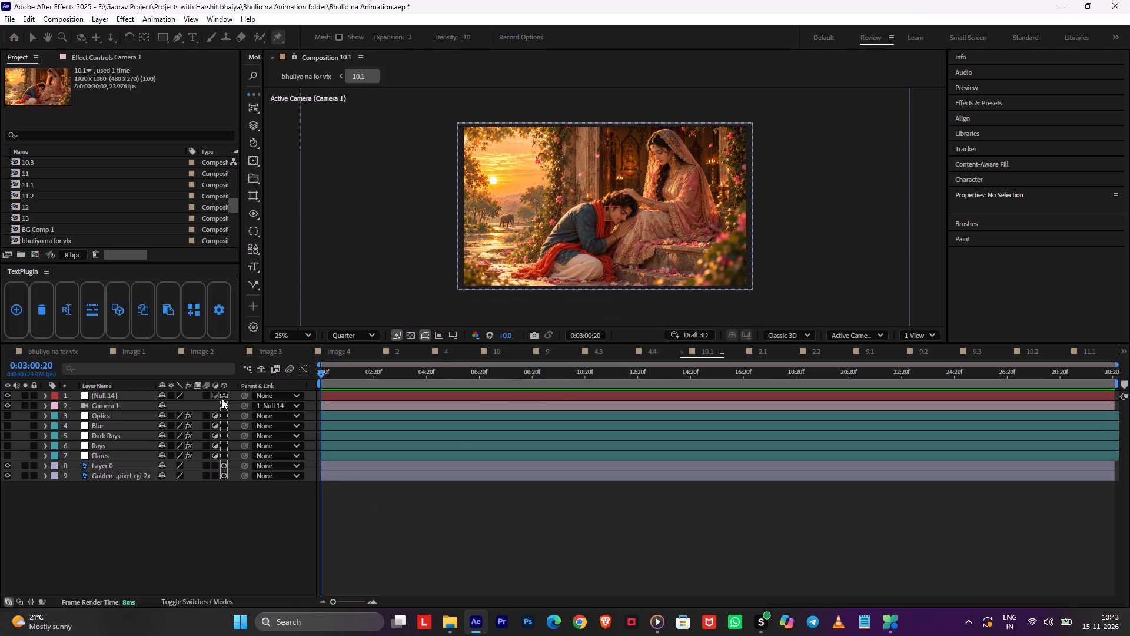
Close the project and exit After Effects.
left_click(1124, 0)
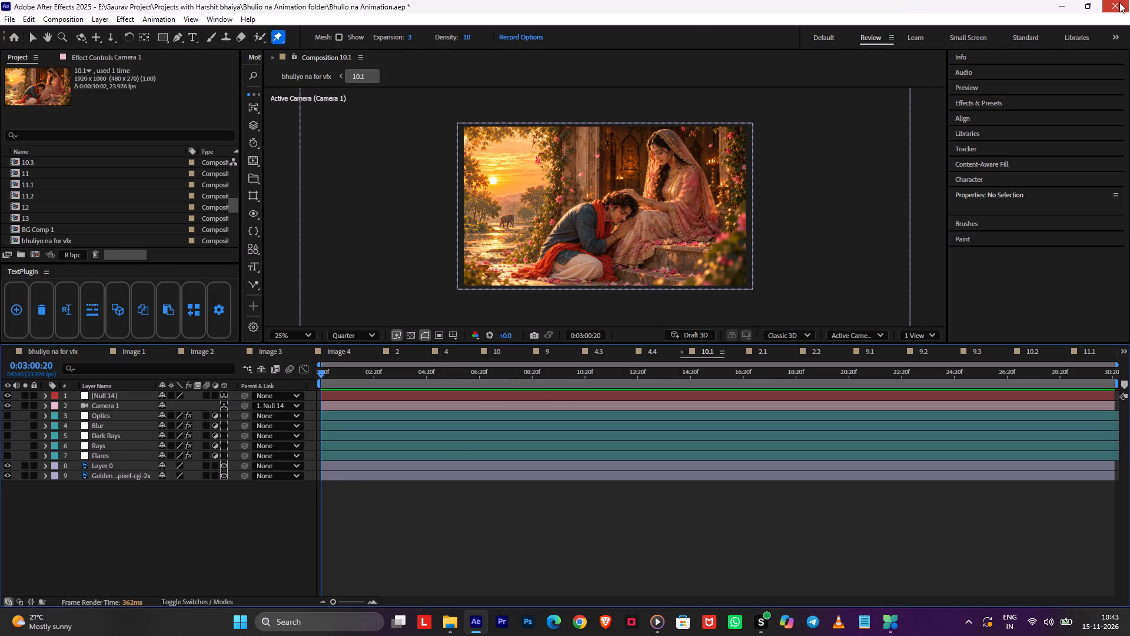
left_click(1119, 2)
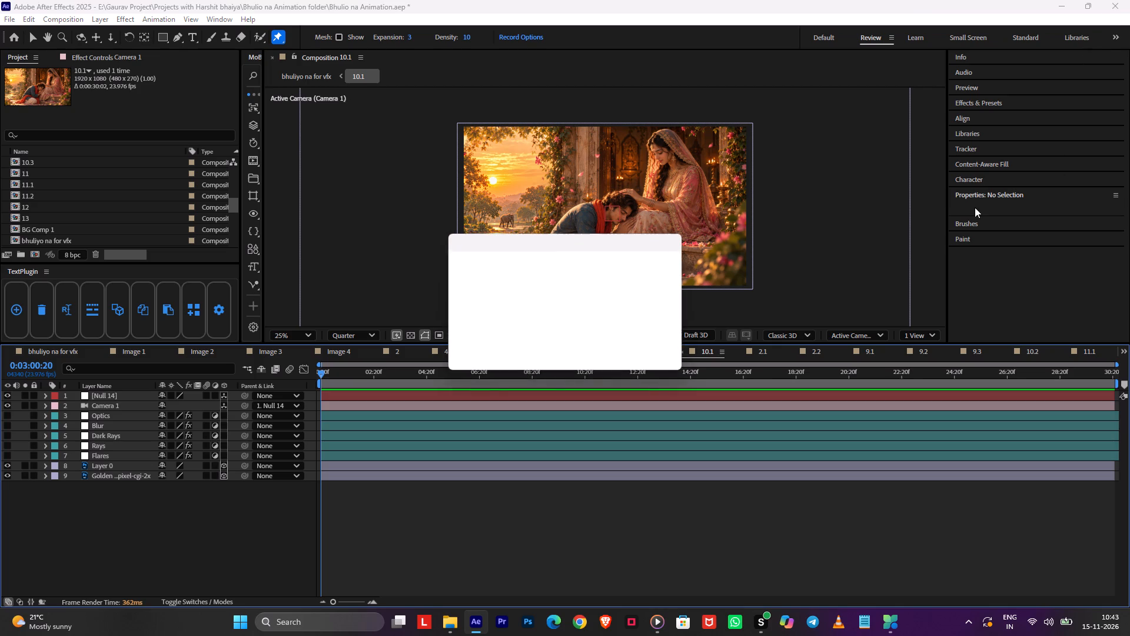
left_click(554, 346)
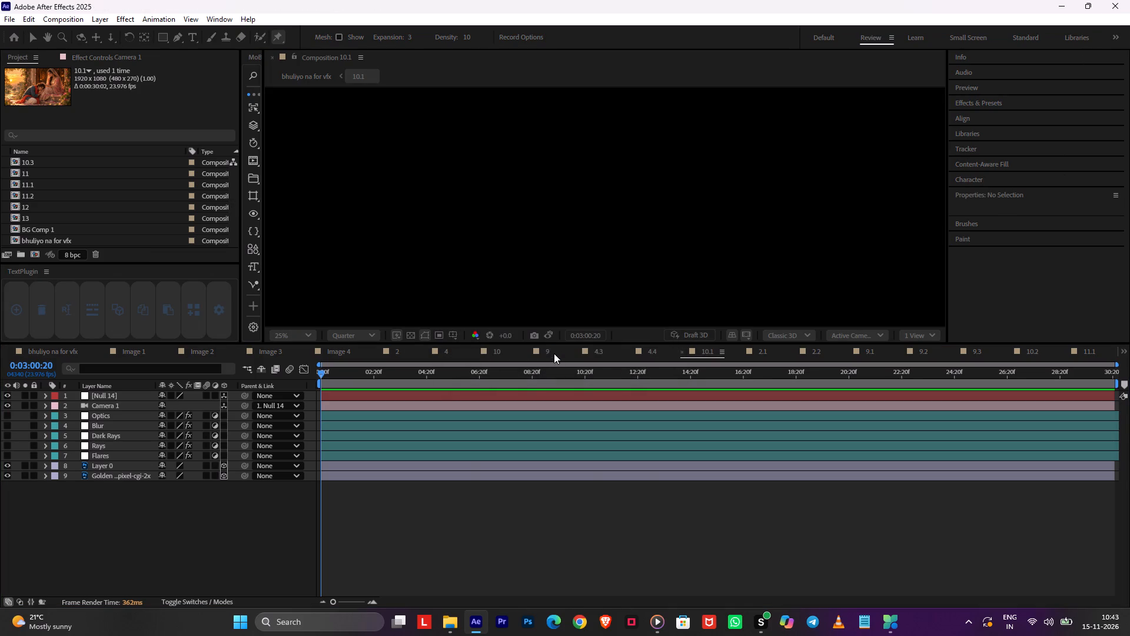